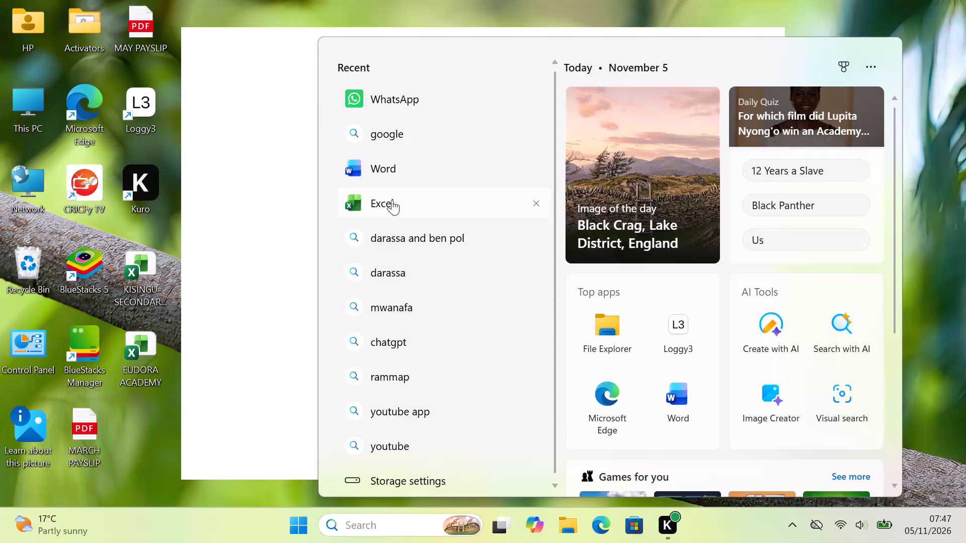
Open the recent EUDORA ACADEMY workbook in Excel.
click(392, 200)
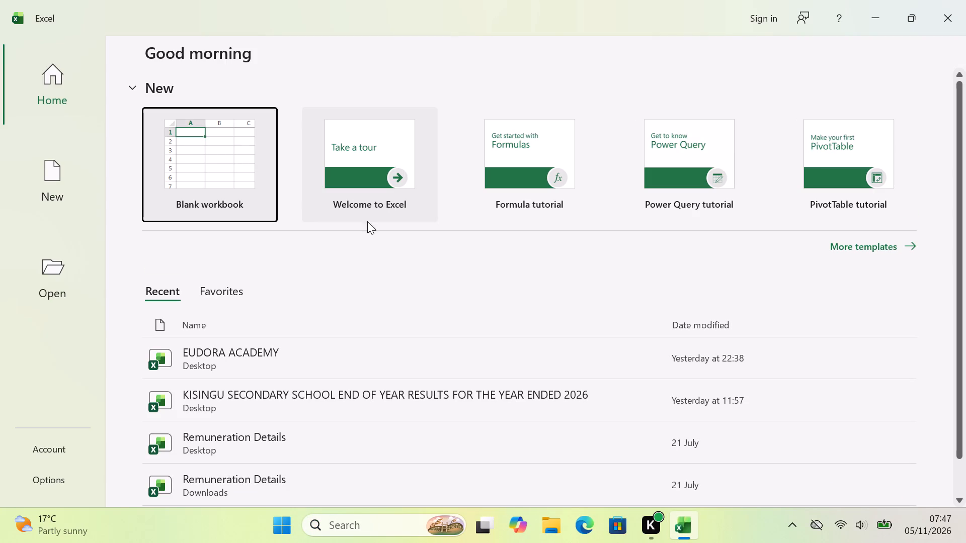
click(345, 374)
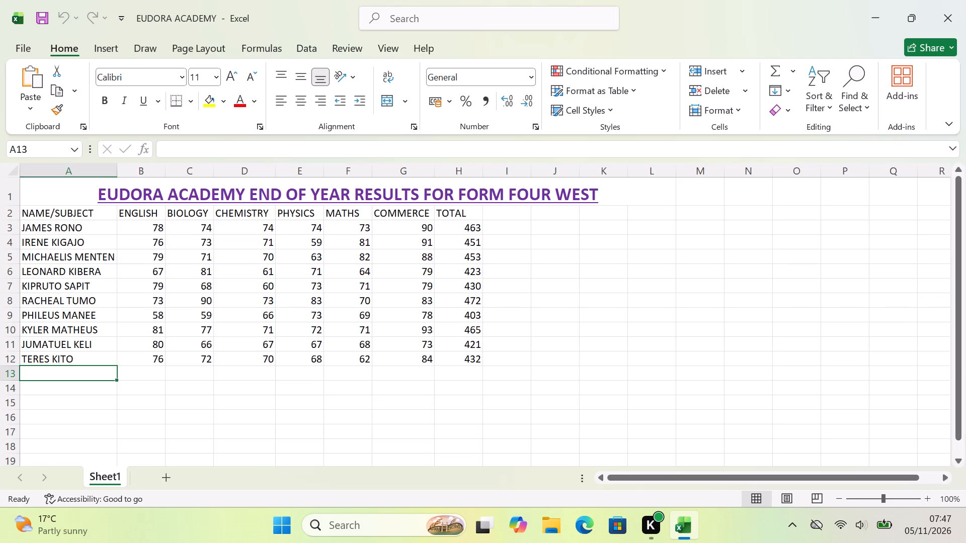
Add two new student names below the existing list, in cells A13 and A14.
click(69, 373)
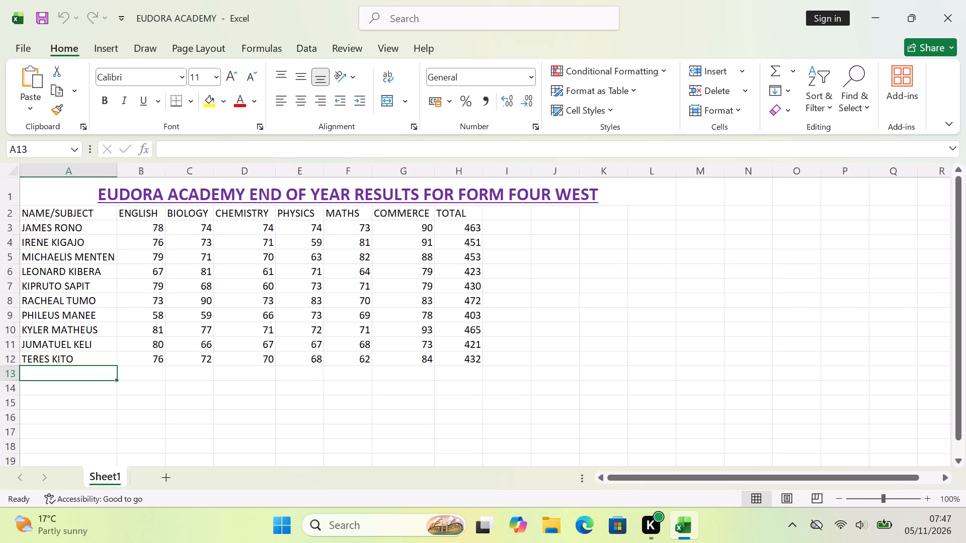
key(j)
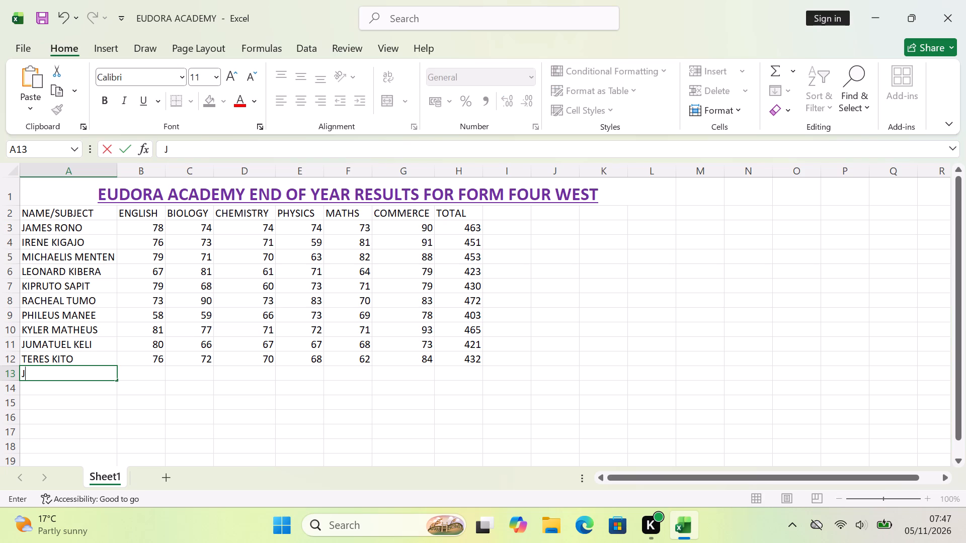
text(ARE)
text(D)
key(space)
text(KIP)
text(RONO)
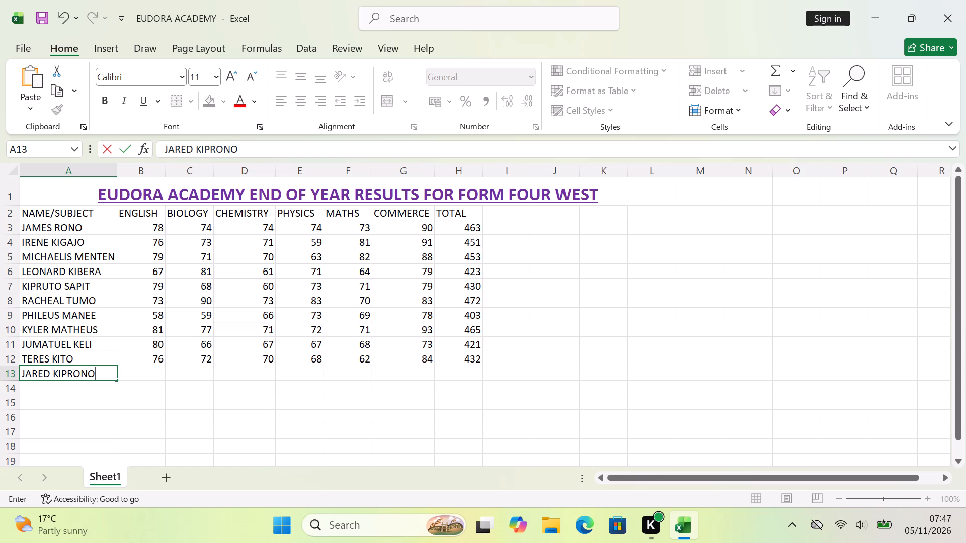
click(59, 382)
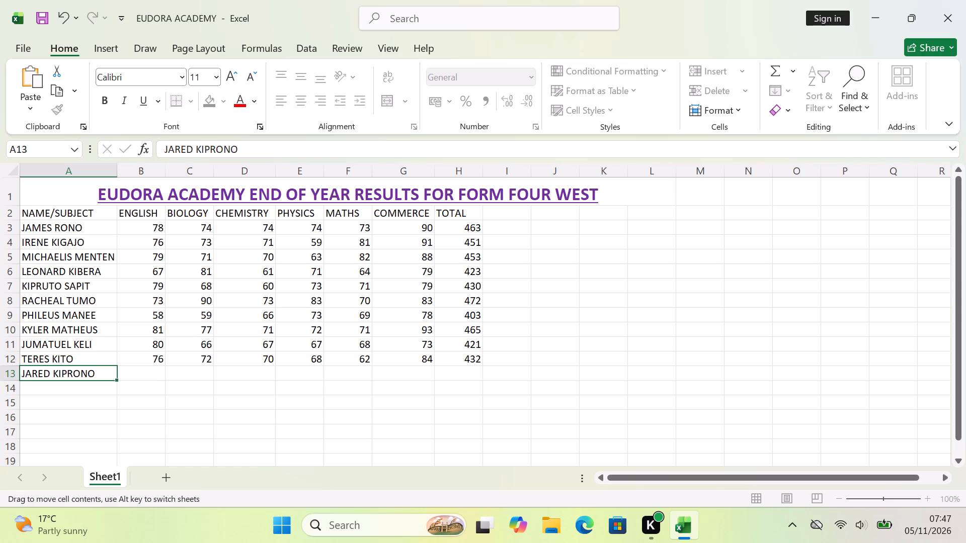
click(96, 388)
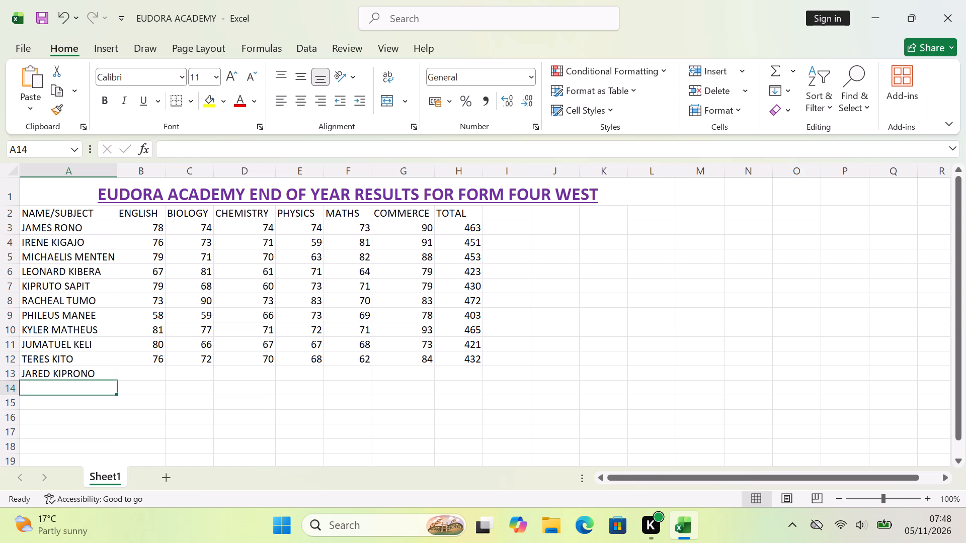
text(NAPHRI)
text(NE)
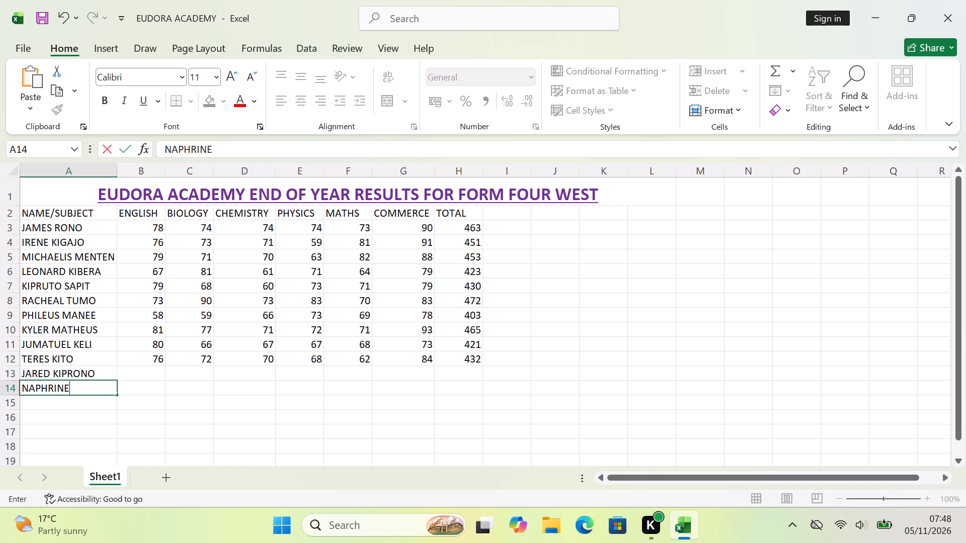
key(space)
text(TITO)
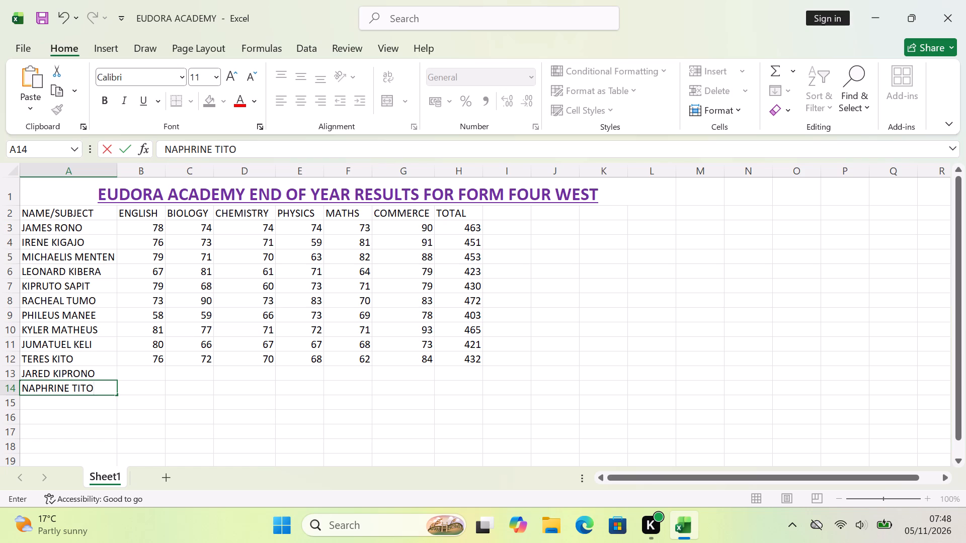
Add three more student names in cells A15 to A17 of the name column.
click(92, 409)
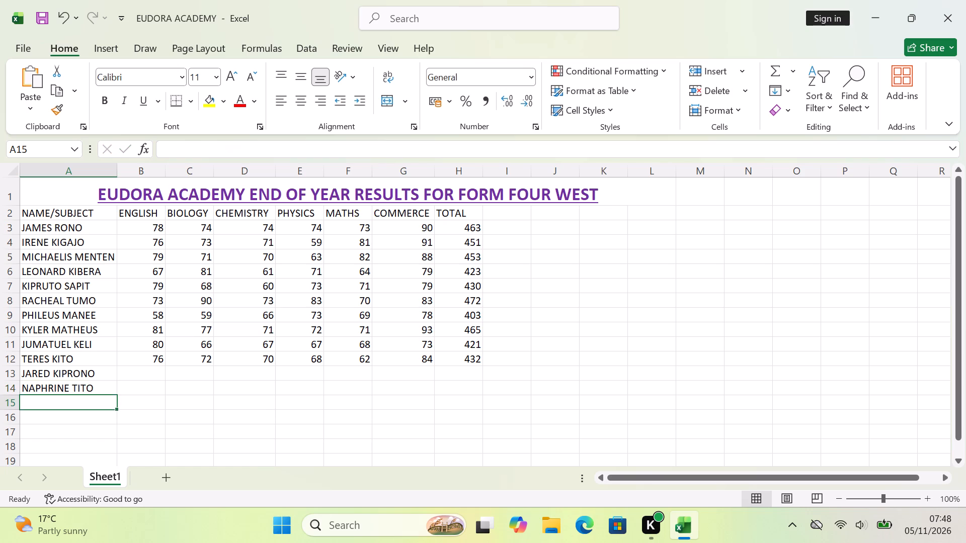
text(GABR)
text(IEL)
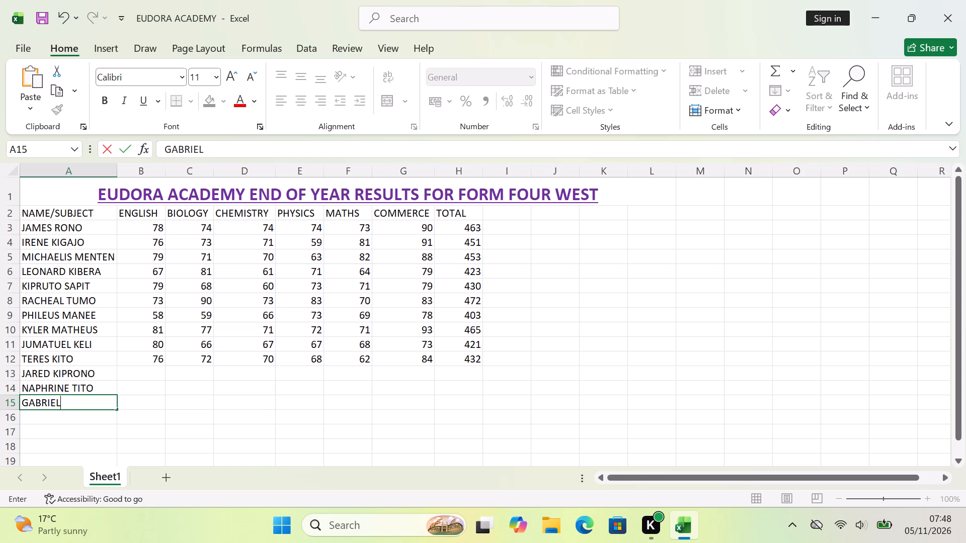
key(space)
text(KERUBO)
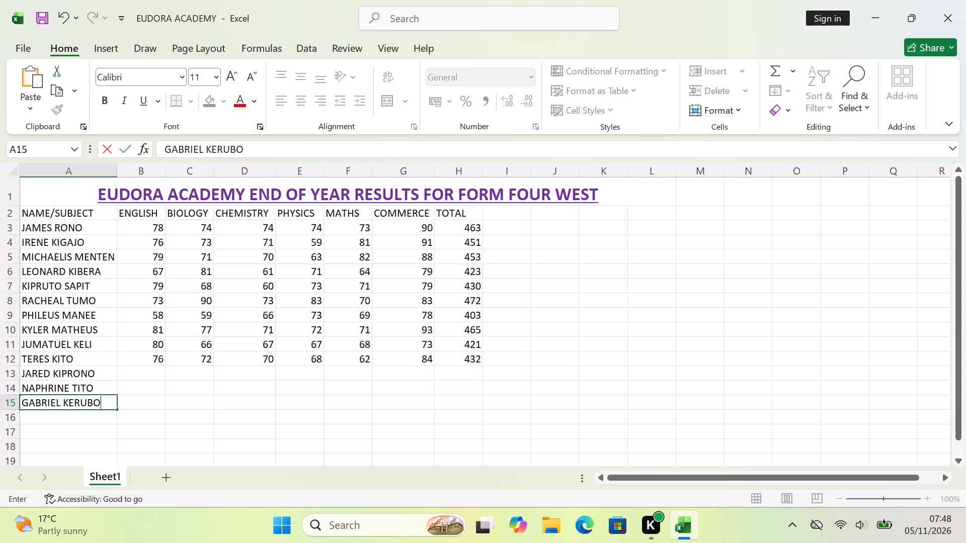
click(84, 419)
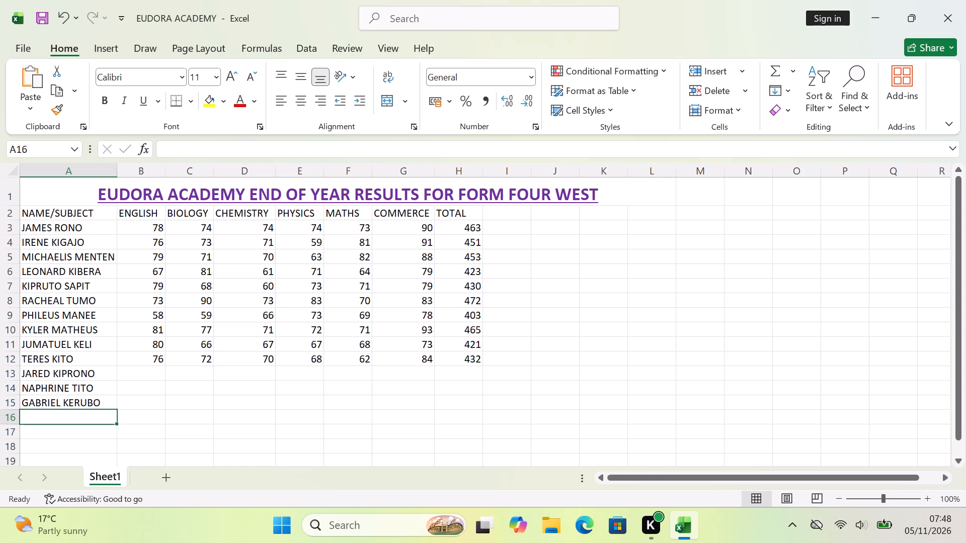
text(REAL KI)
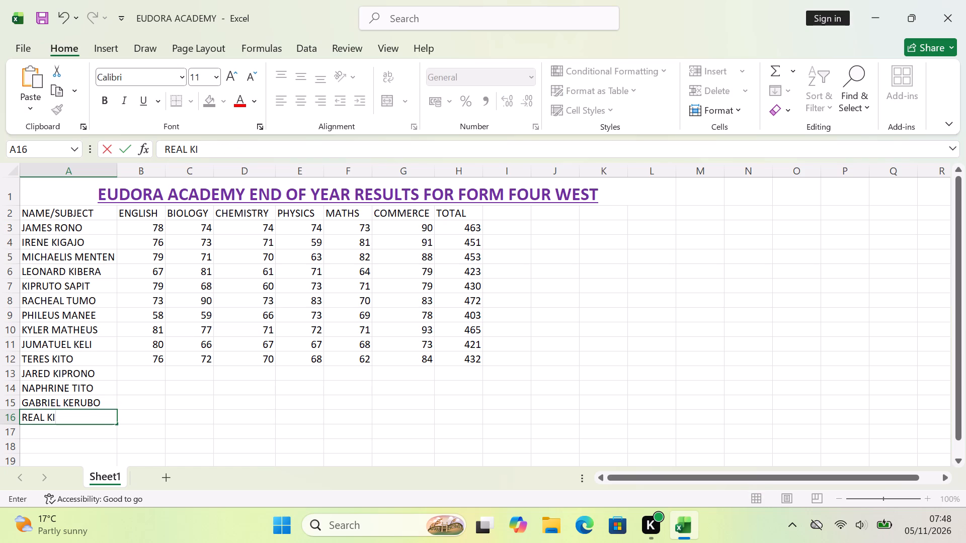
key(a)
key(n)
click(78, 433)
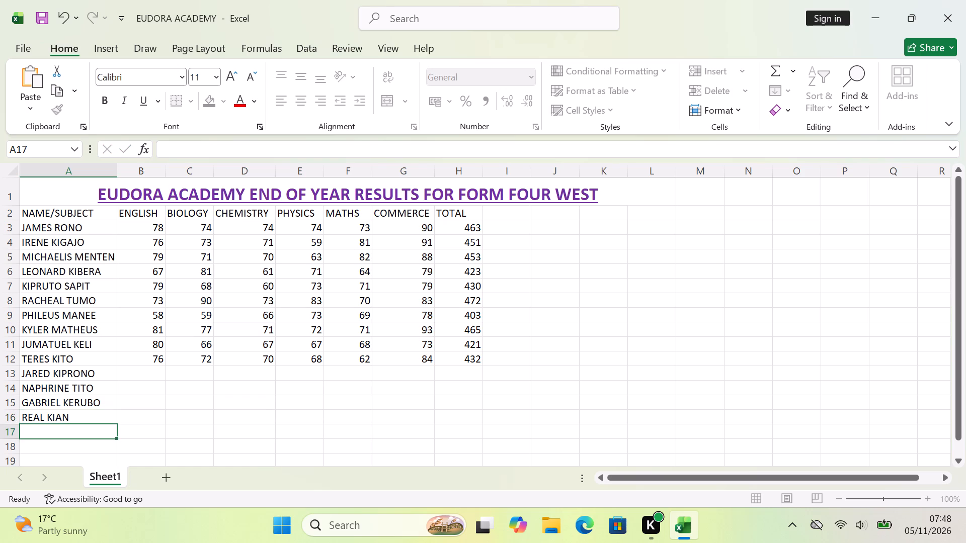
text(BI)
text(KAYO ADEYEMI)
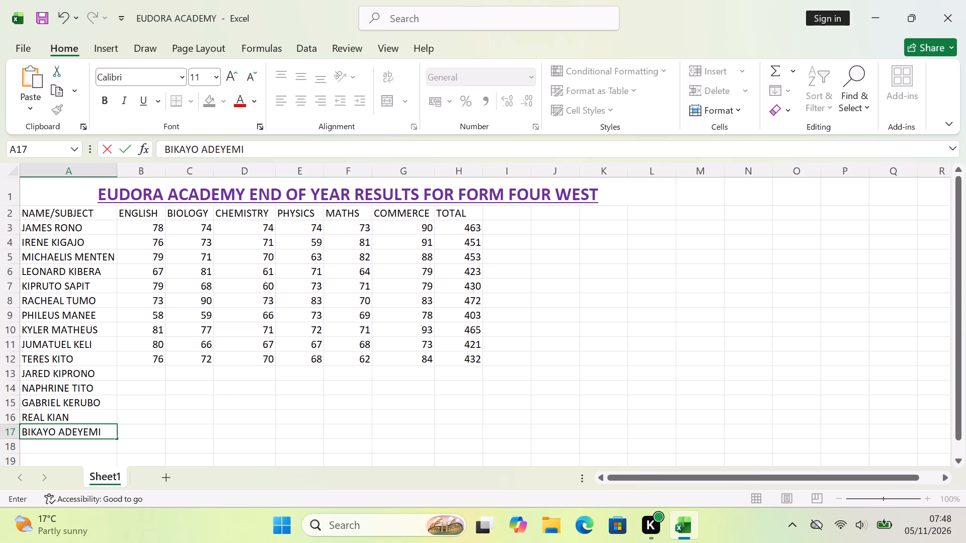
Enter the new students' English marks 76, 81, 74, 73 and 77 in cells B13 to B17.
click(145, 373)
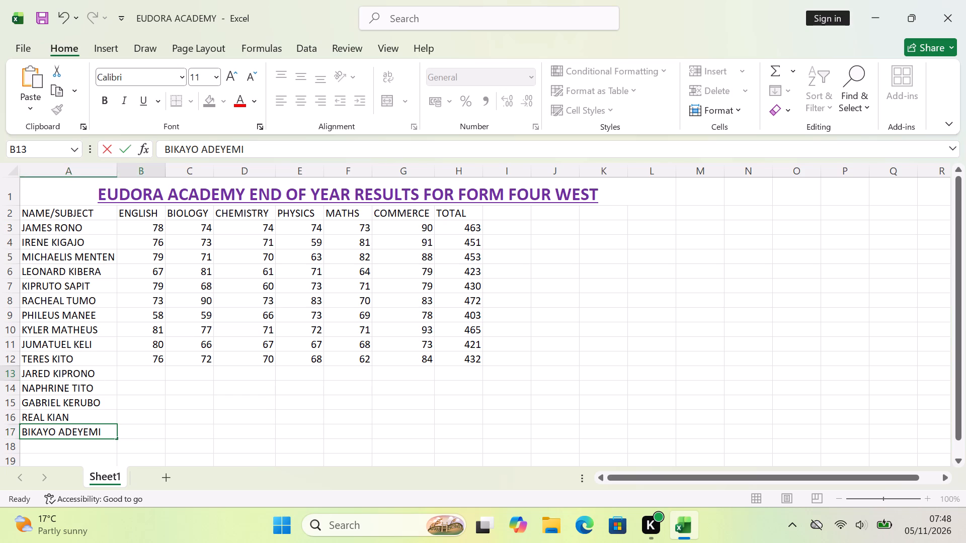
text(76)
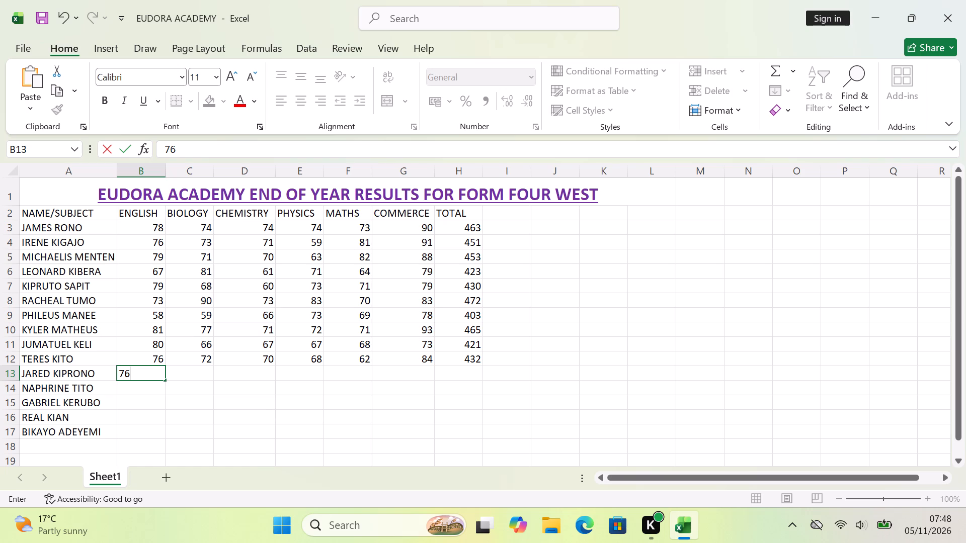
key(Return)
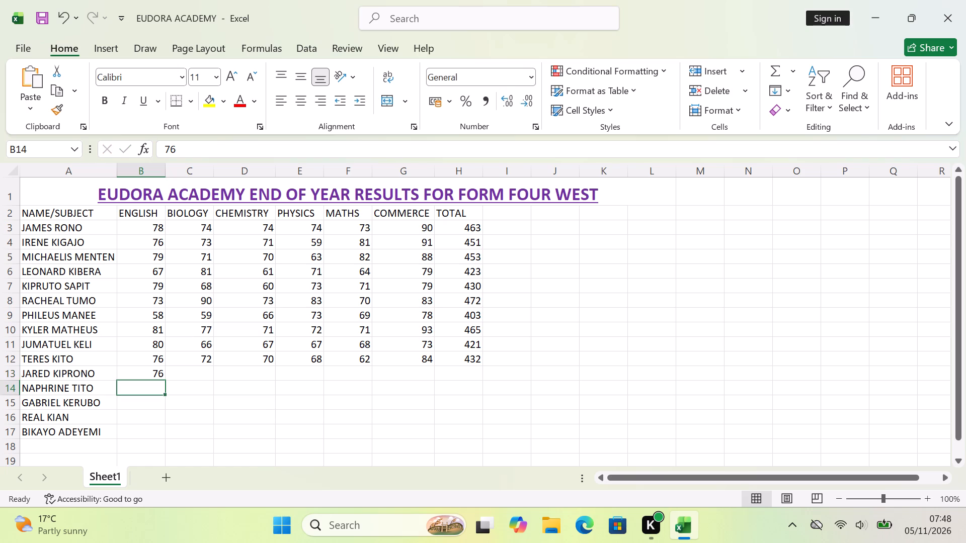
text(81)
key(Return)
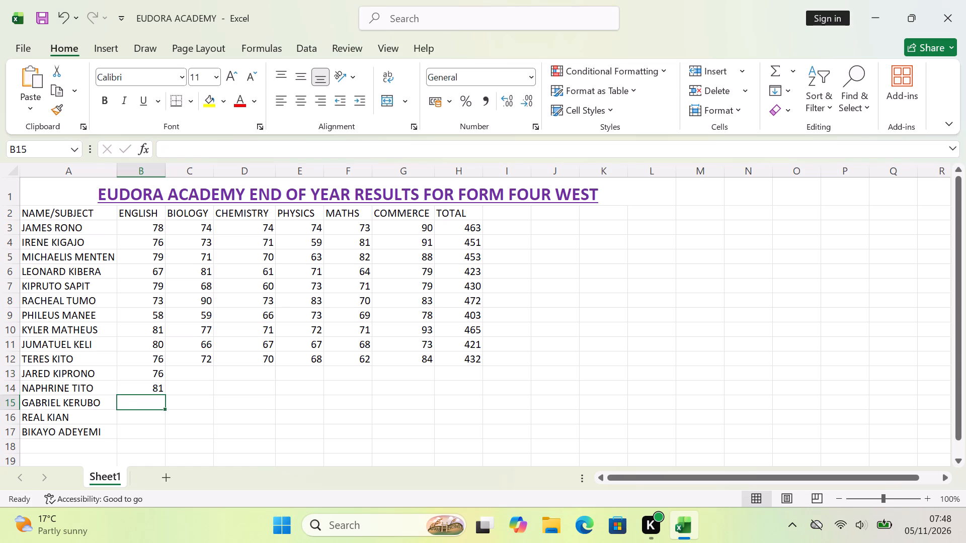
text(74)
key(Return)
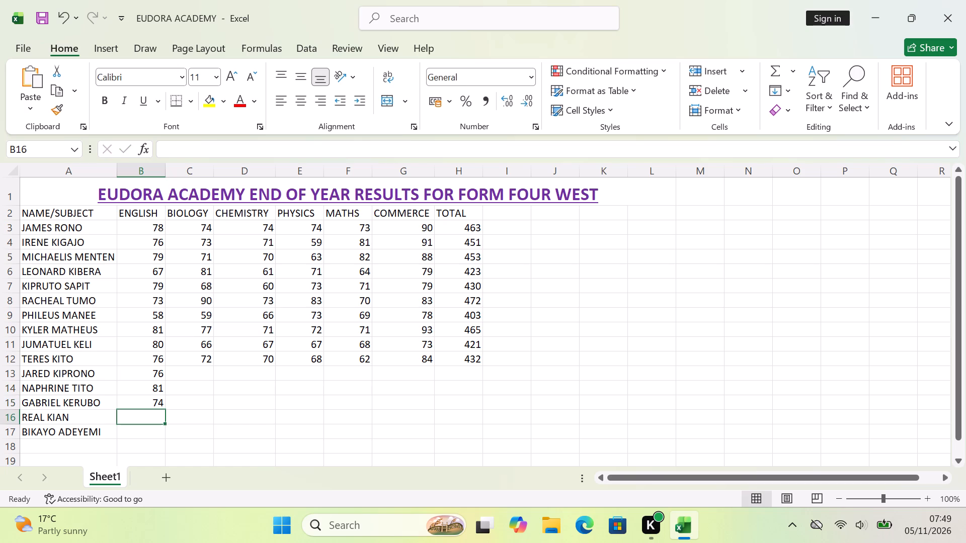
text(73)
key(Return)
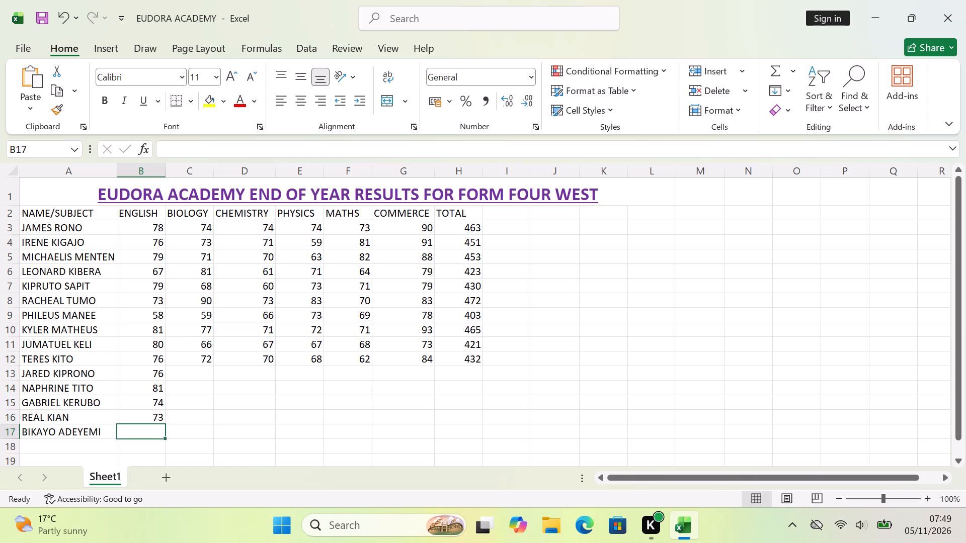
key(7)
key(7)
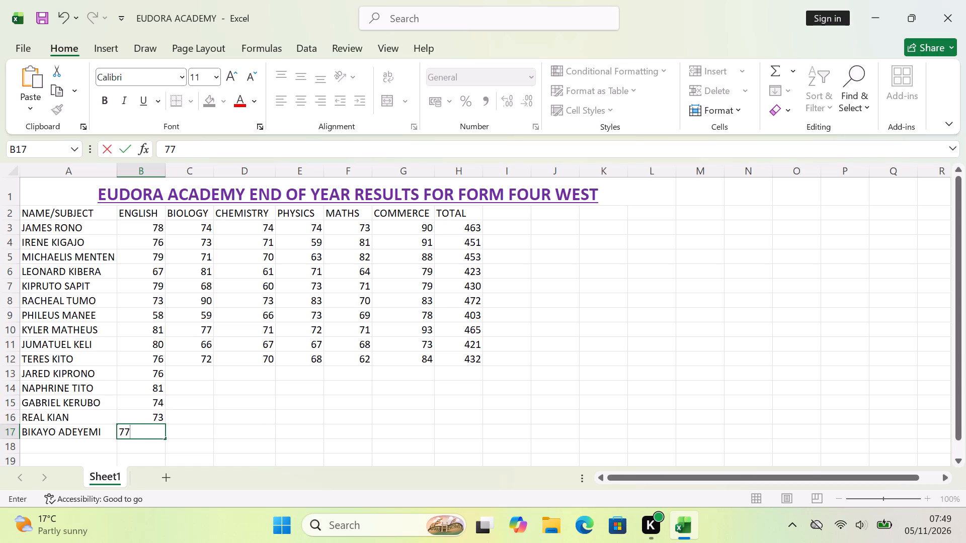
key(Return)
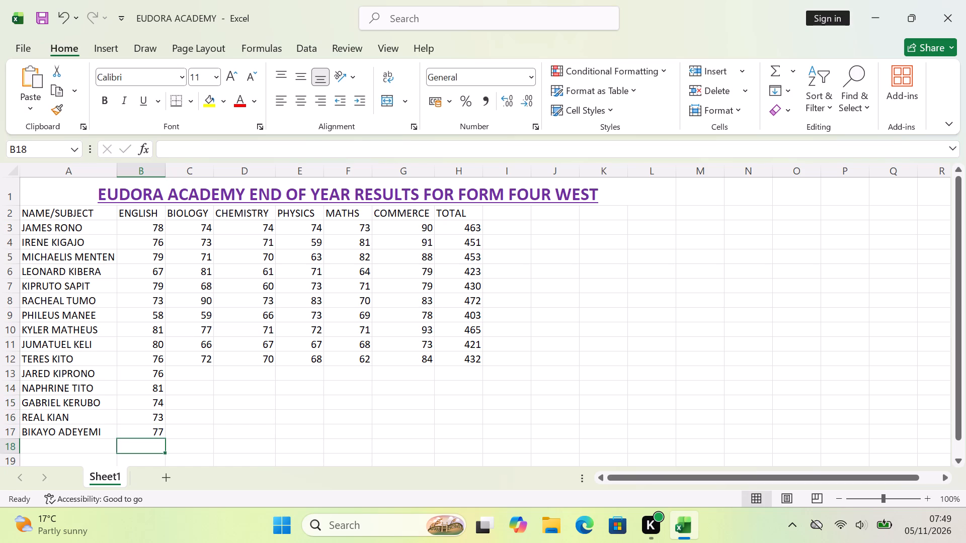
Enter the new students' Biology marks 67, 80, 71, 80 and 73 in cells C13 to C17.
click(194, 371)
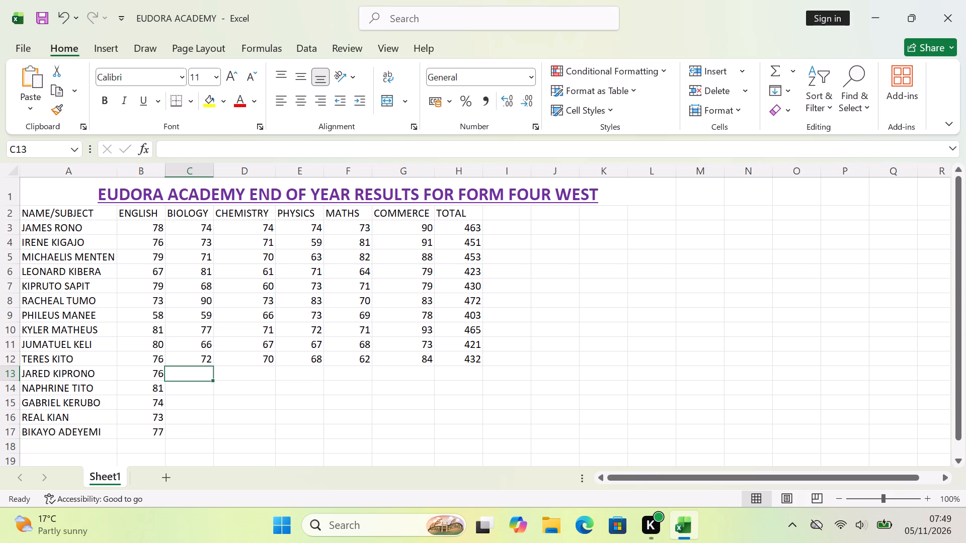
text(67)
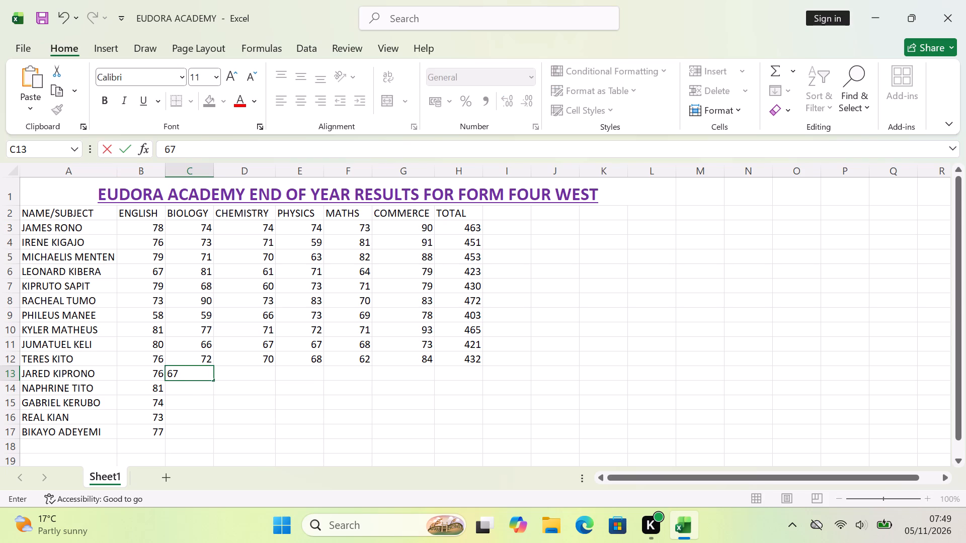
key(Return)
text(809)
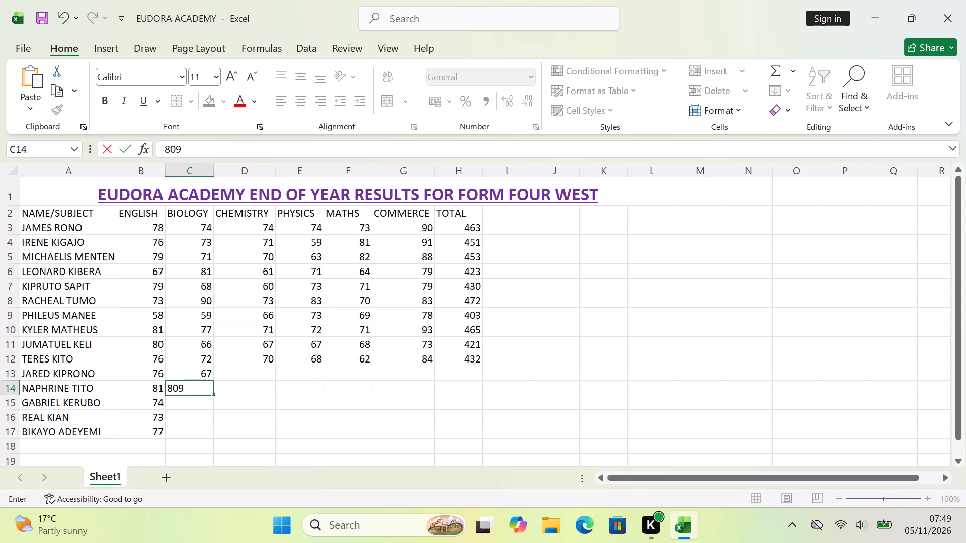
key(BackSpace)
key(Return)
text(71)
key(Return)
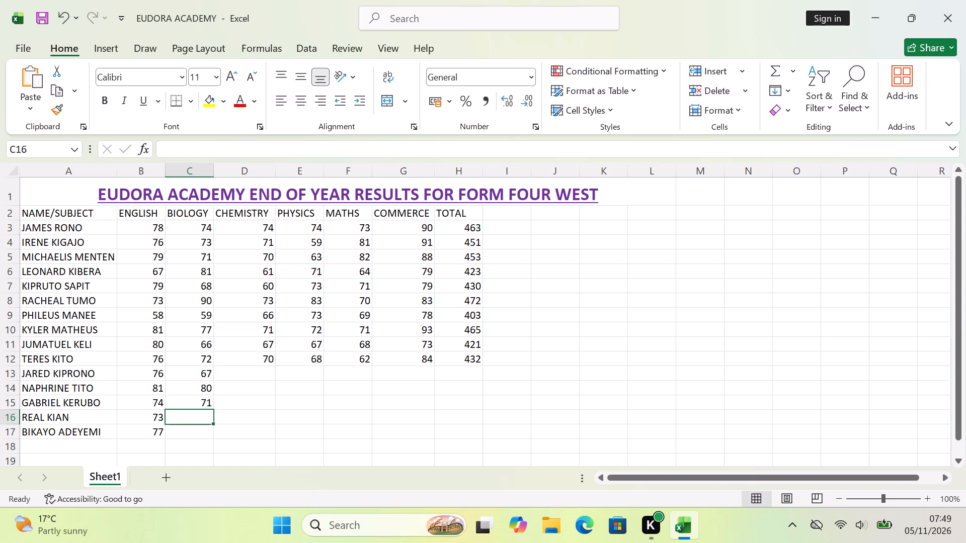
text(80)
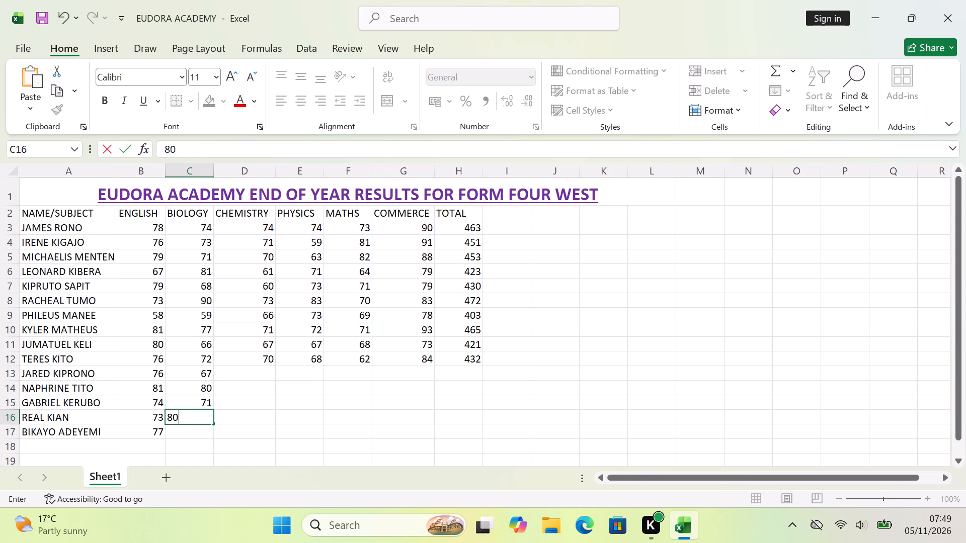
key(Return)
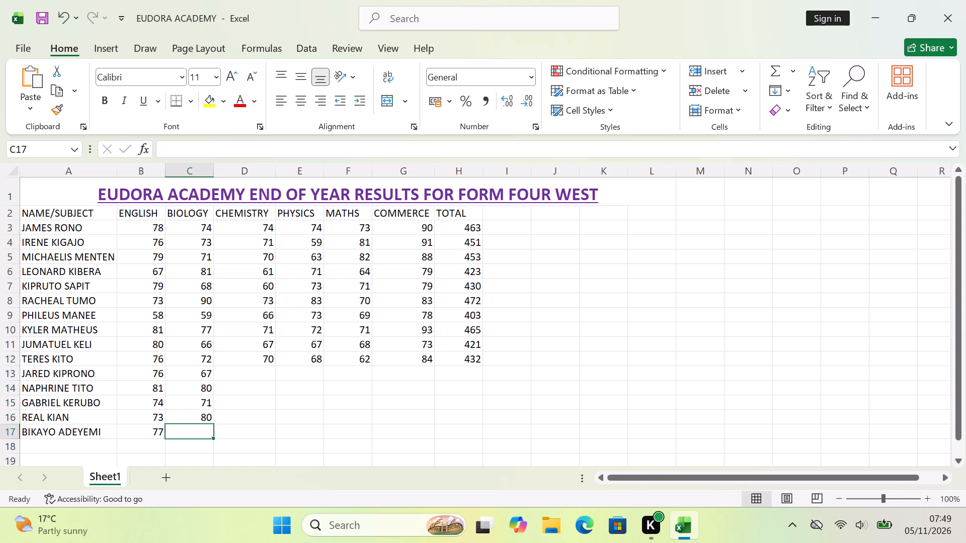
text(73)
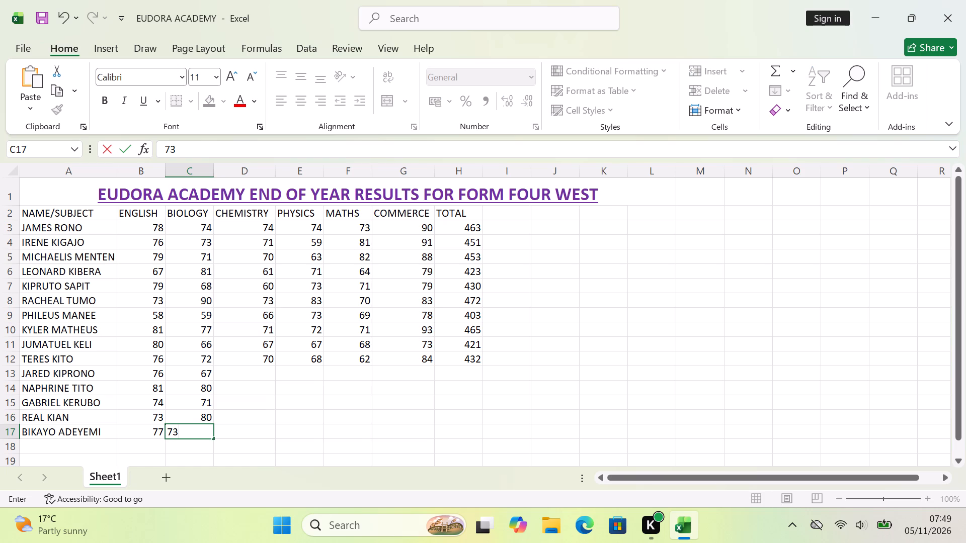
Enter the new students' Chemistry marks 71, 68, 57, 49 and 69 in cells D13 to D17.
click(256, 376)
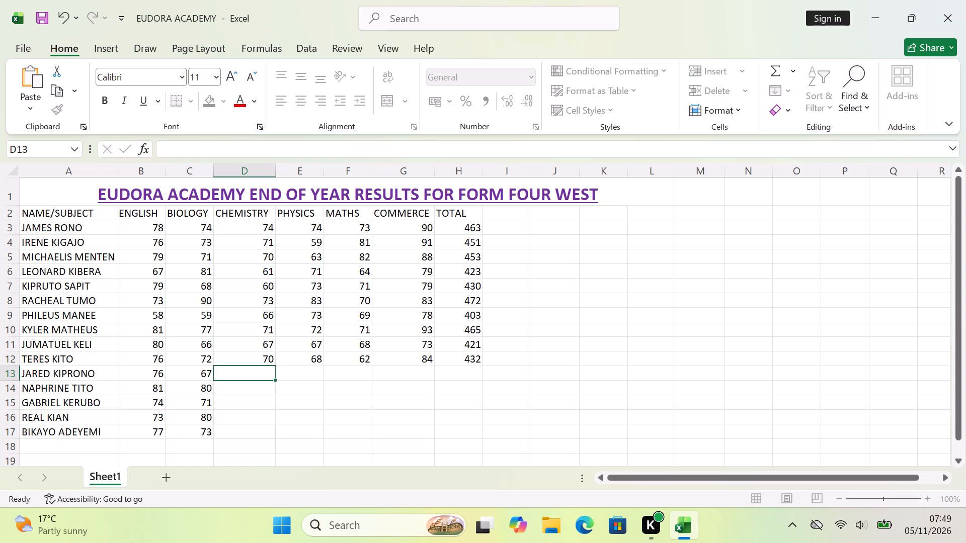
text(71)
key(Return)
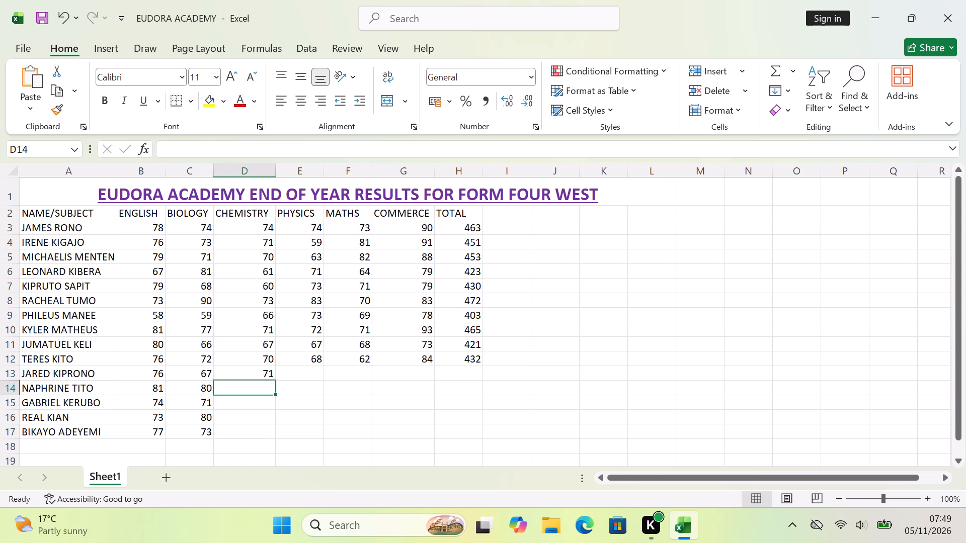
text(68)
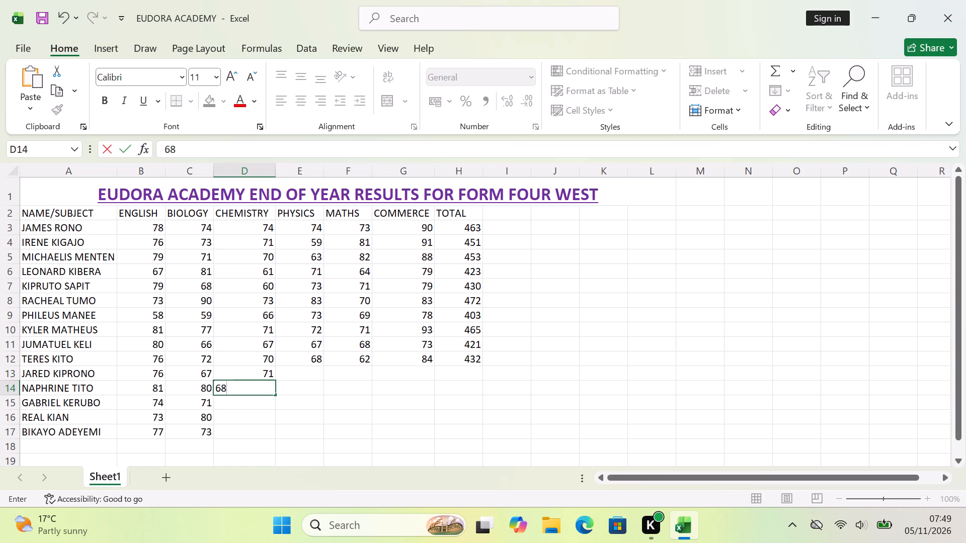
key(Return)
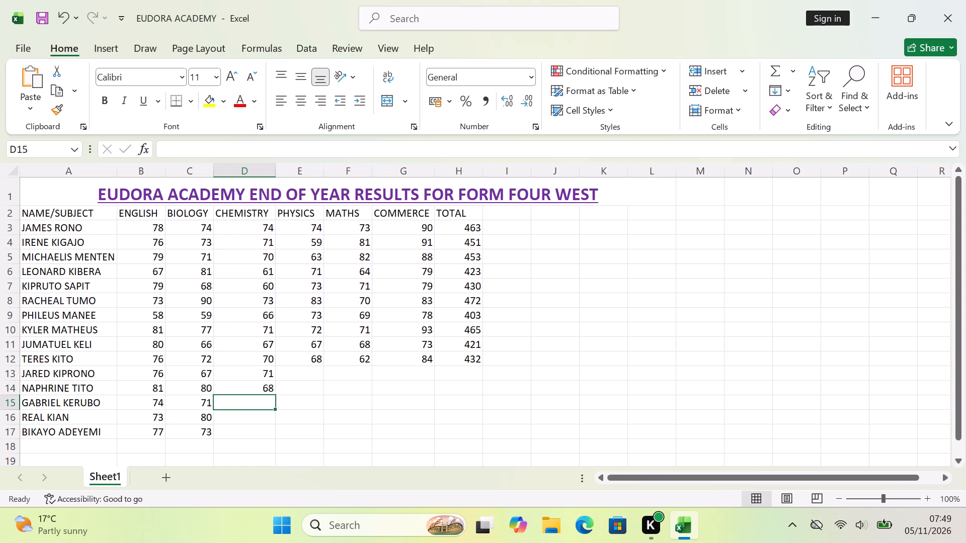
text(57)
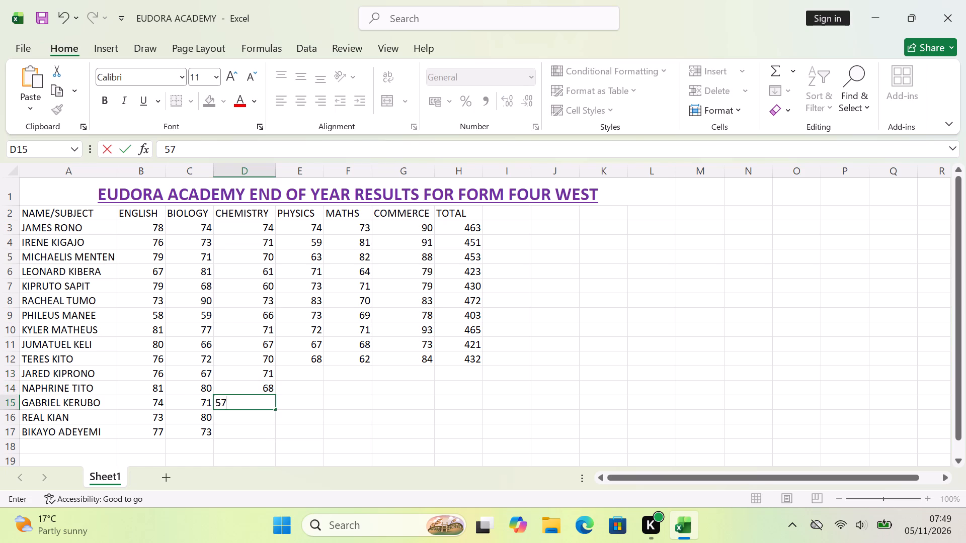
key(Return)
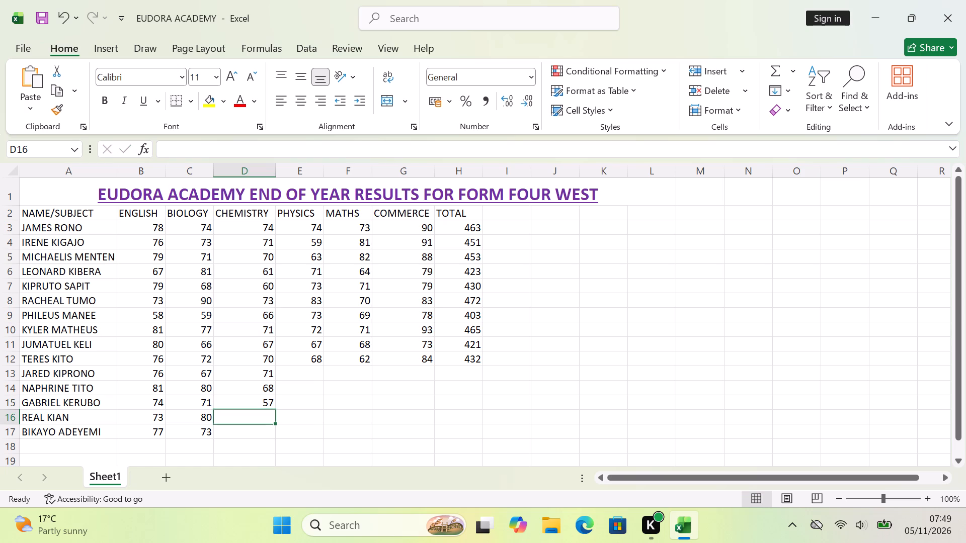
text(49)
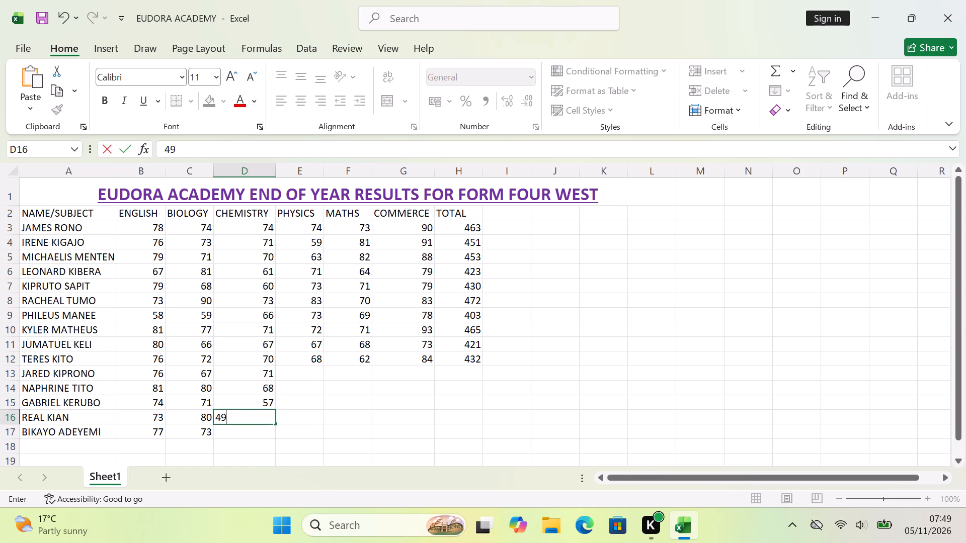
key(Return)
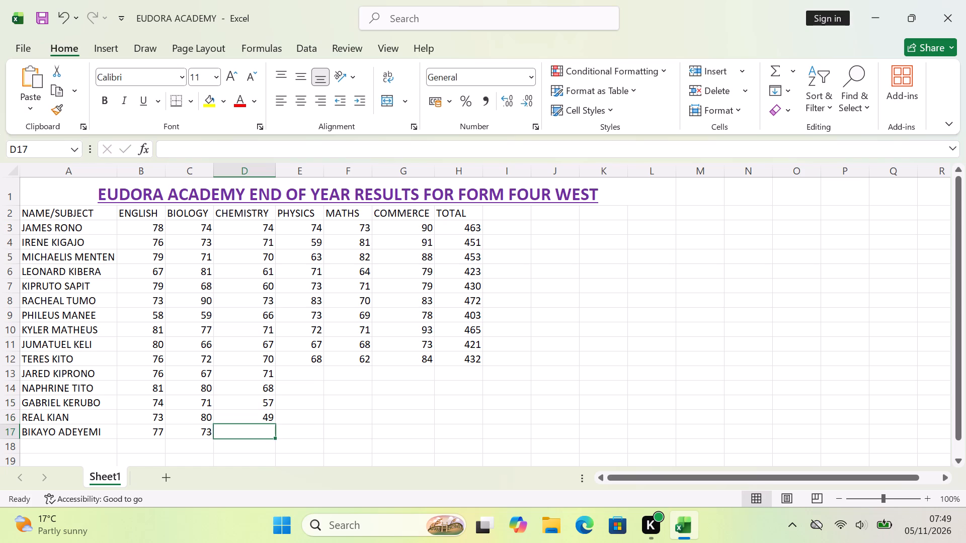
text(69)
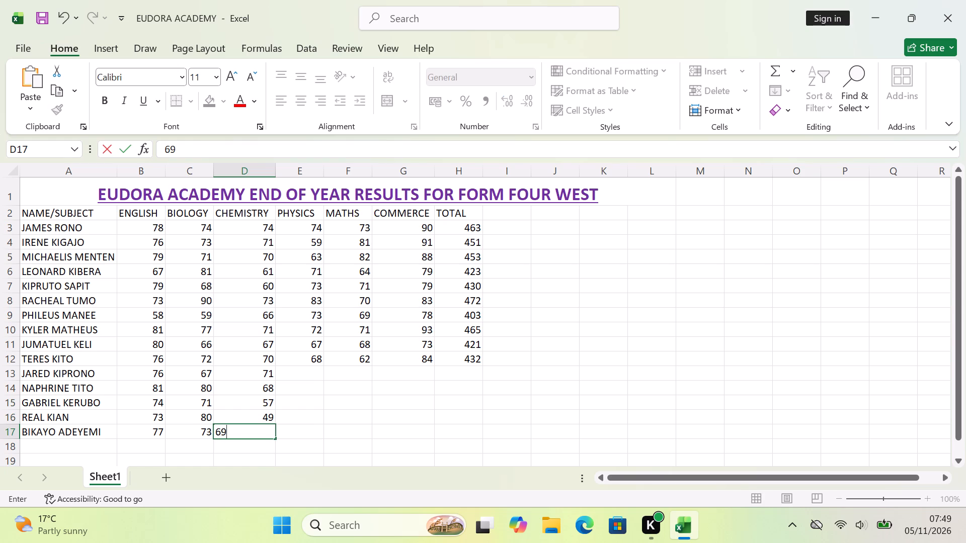
Enter the new students' Physics marks 66, 67, 81, 72 and 78 in cells E13 to E17.
click(302, 365)
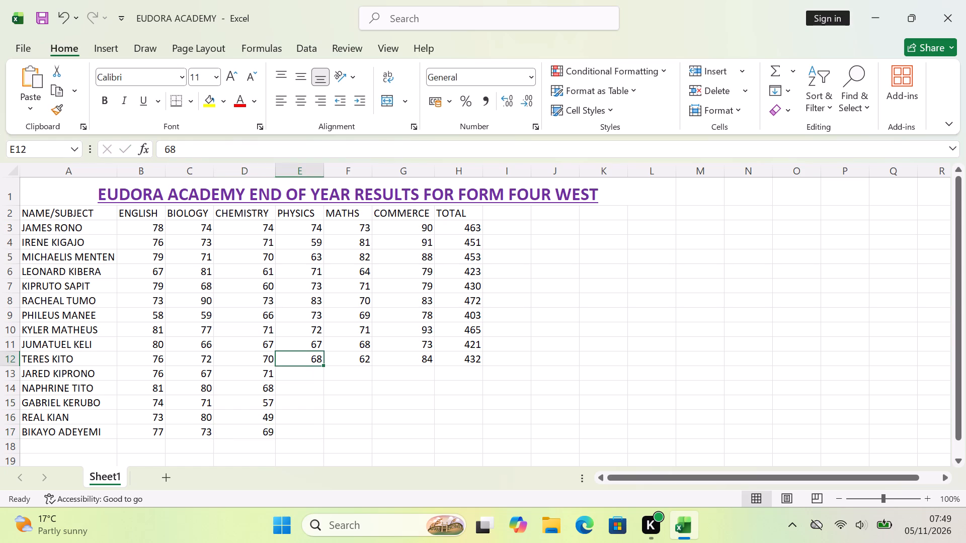
click(314, 382)
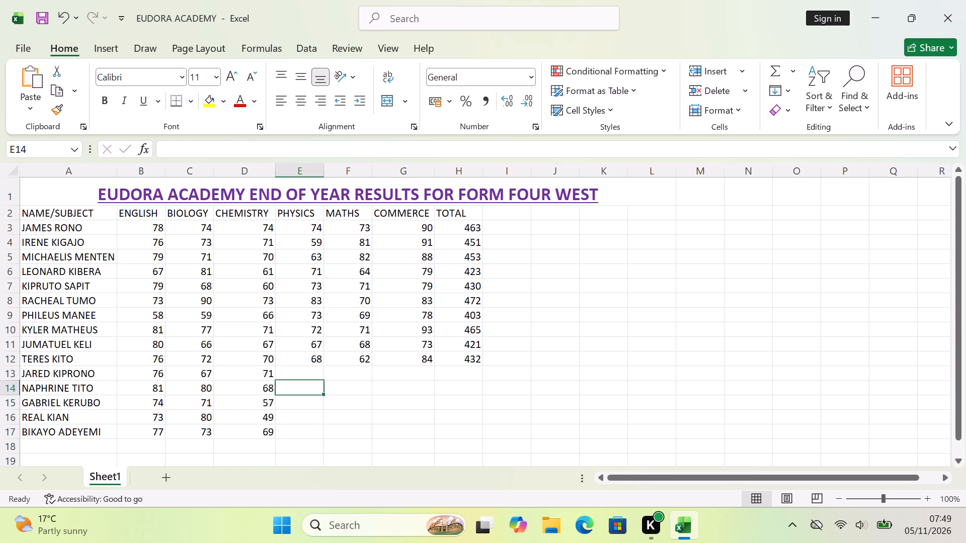
click(309, 374)
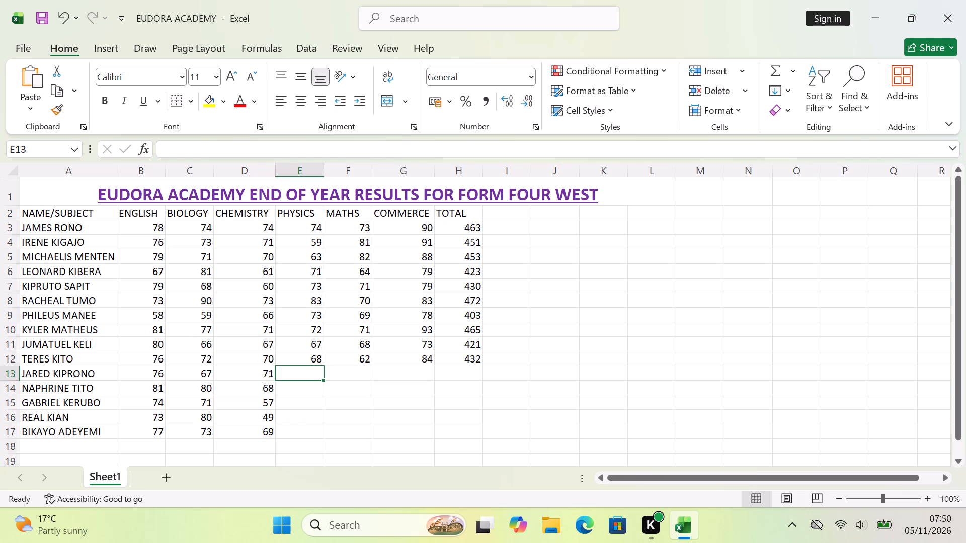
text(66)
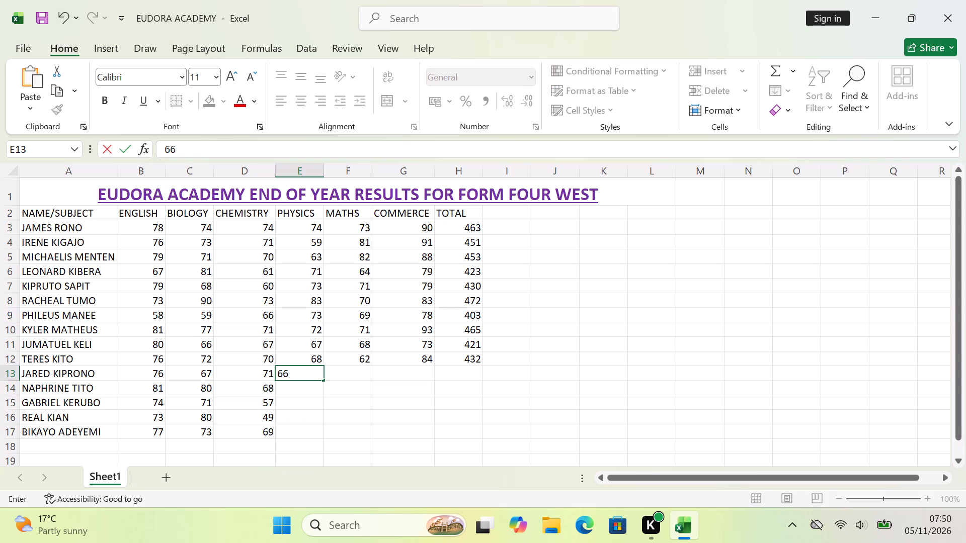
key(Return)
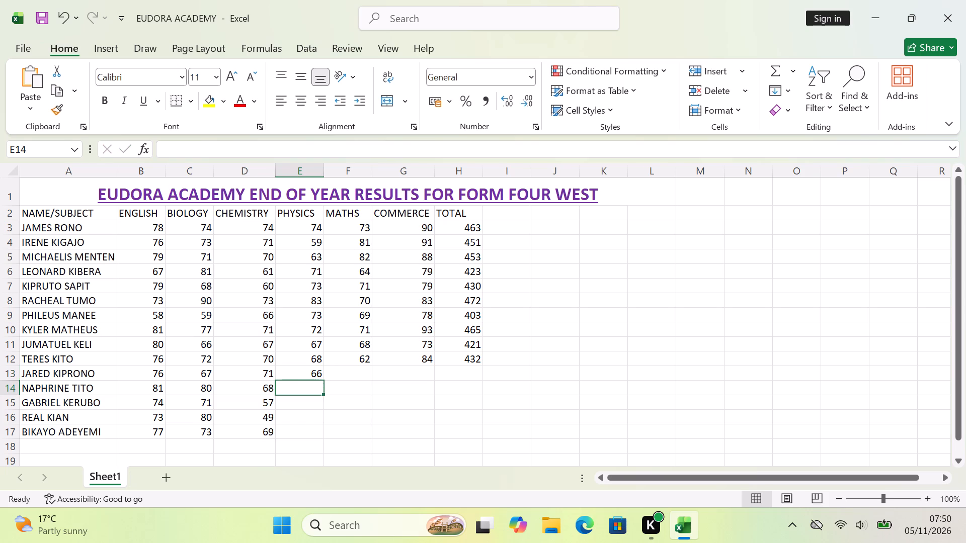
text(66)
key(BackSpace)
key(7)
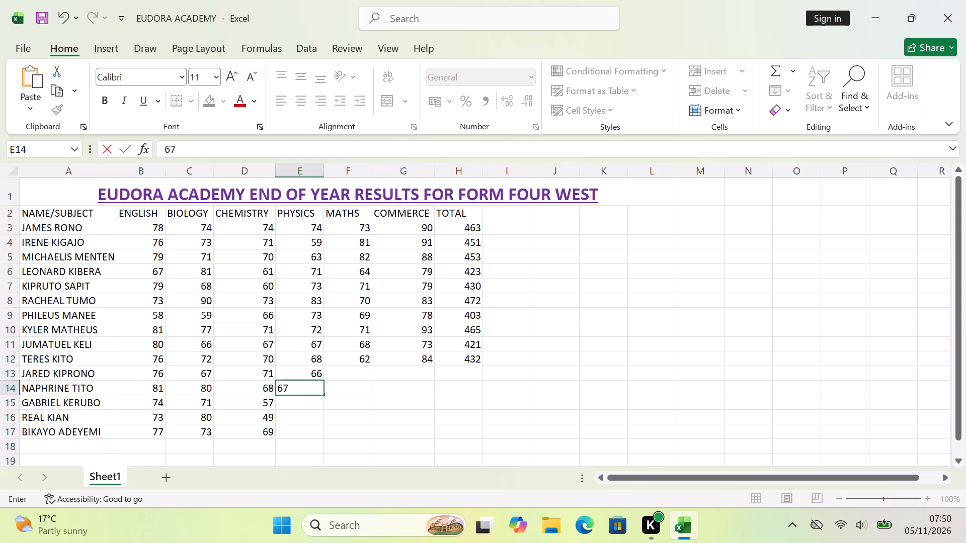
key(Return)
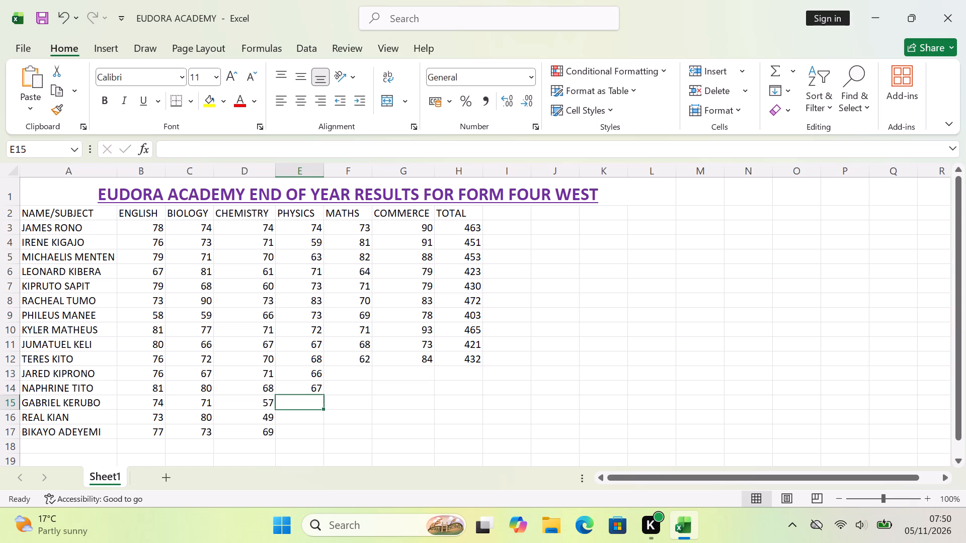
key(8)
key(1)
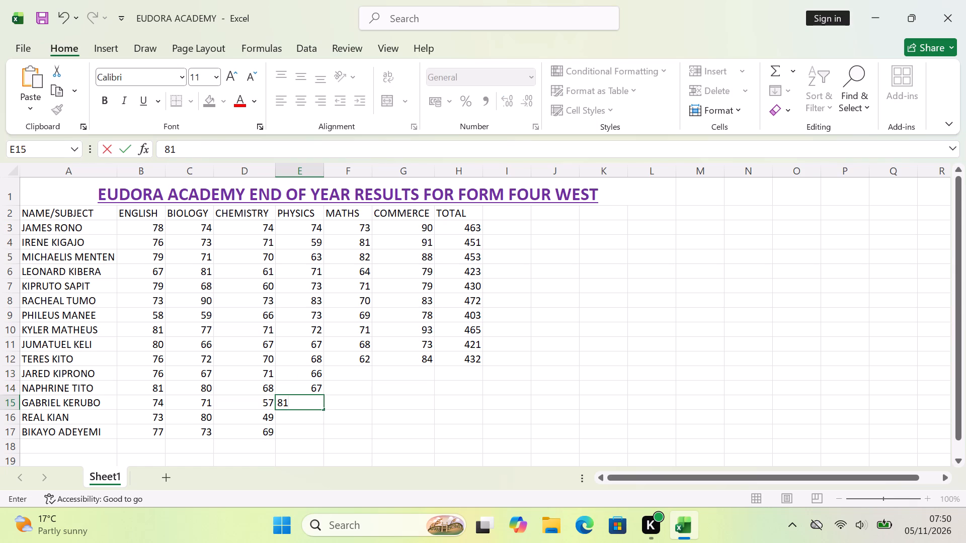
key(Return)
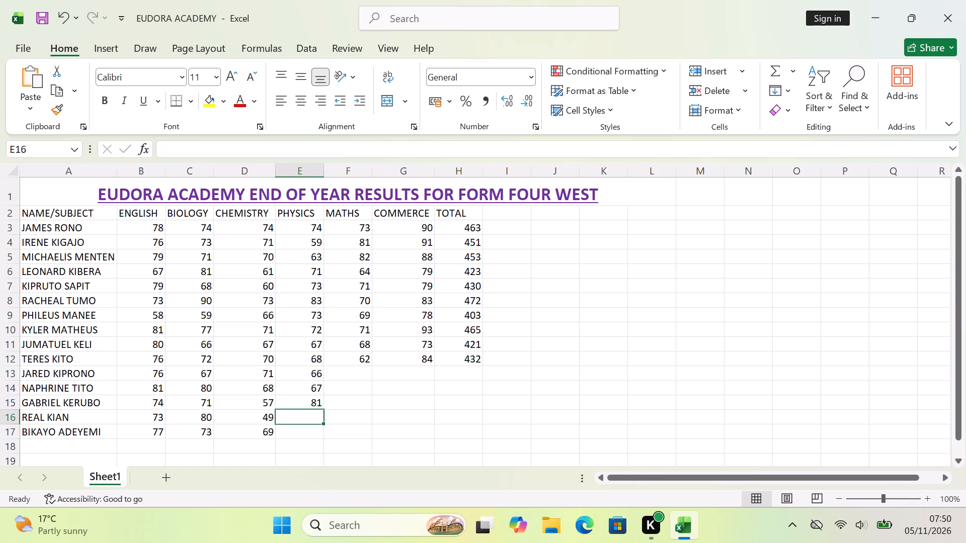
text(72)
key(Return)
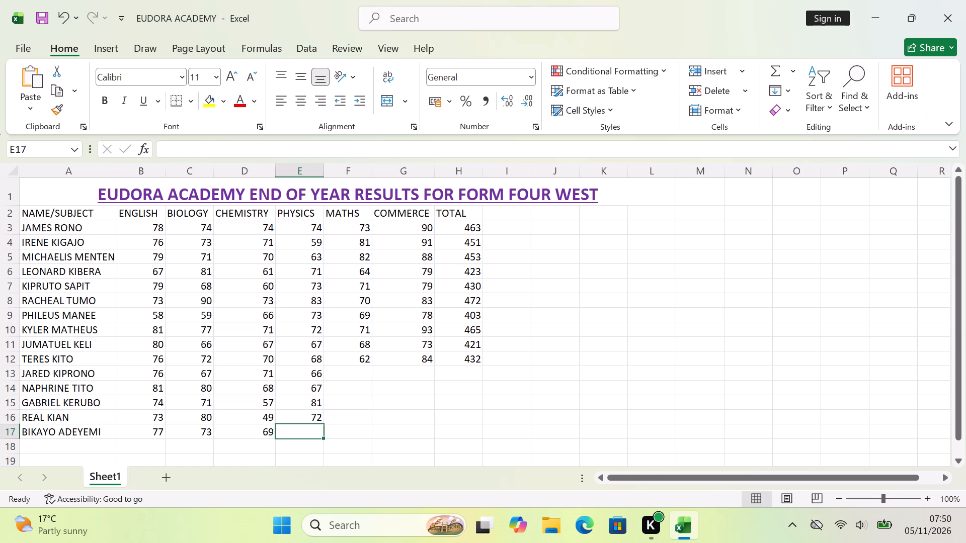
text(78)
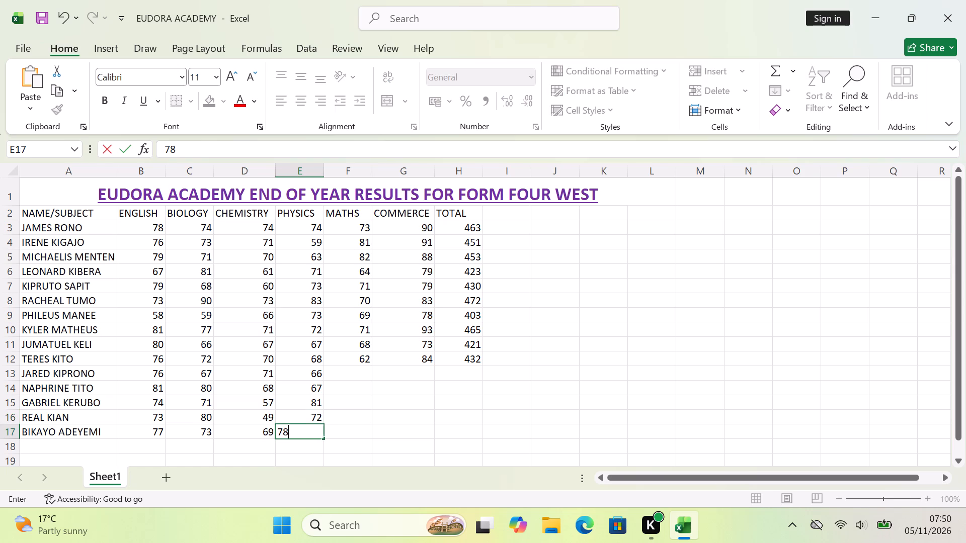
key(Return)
Enter the new students' Maths marks 70, 81, 68, 73 and 77 in cells F13 to F17.
click(355, 373)
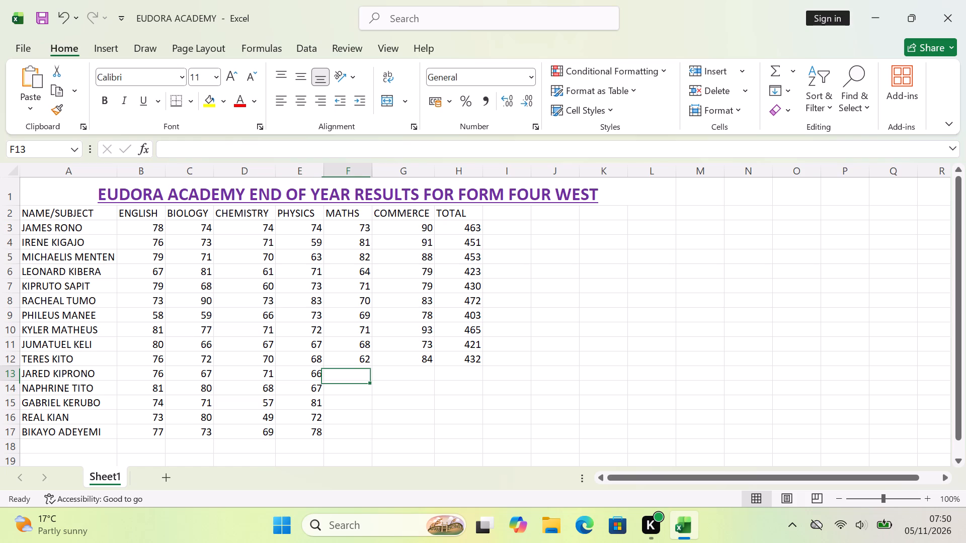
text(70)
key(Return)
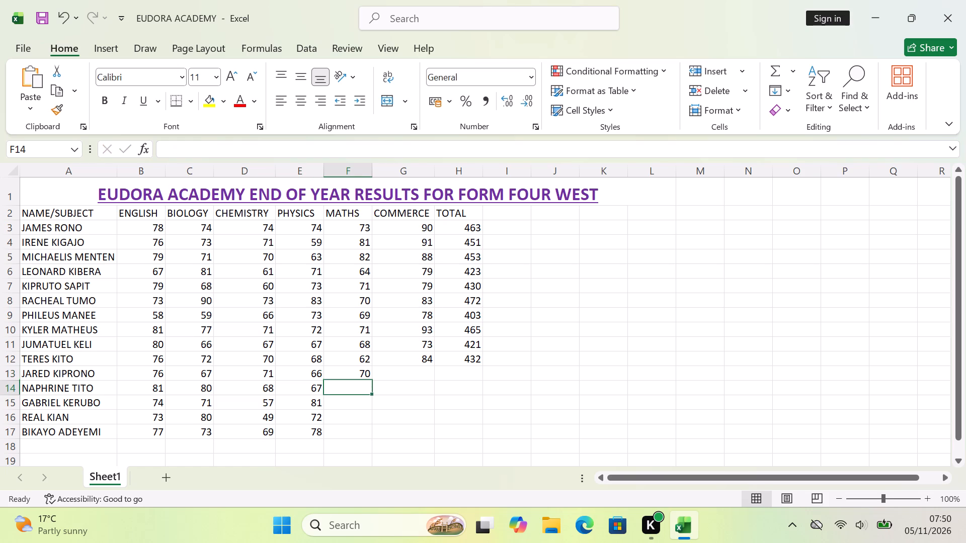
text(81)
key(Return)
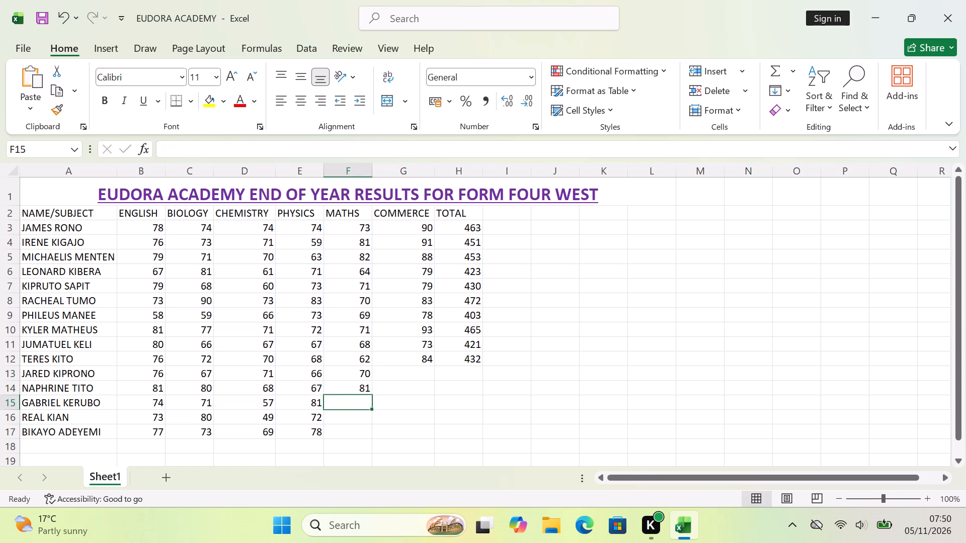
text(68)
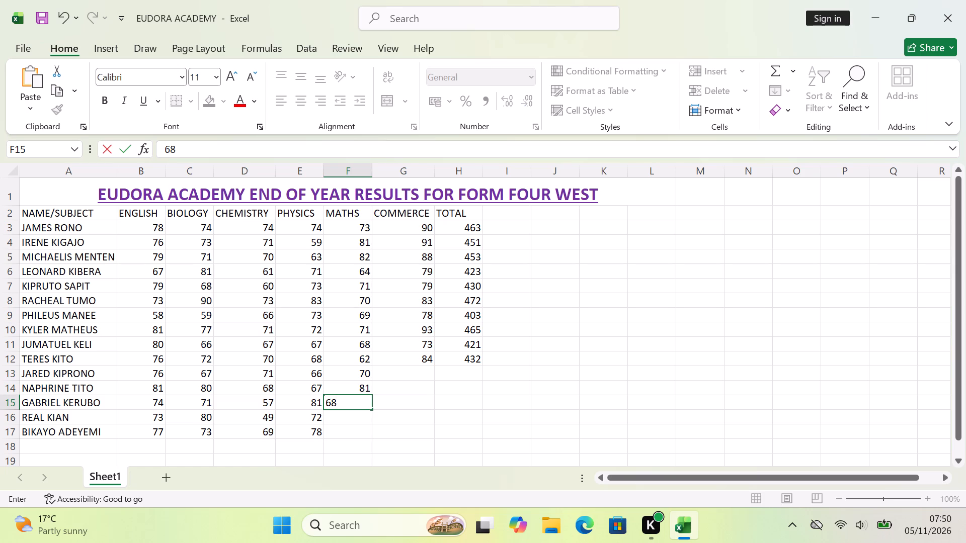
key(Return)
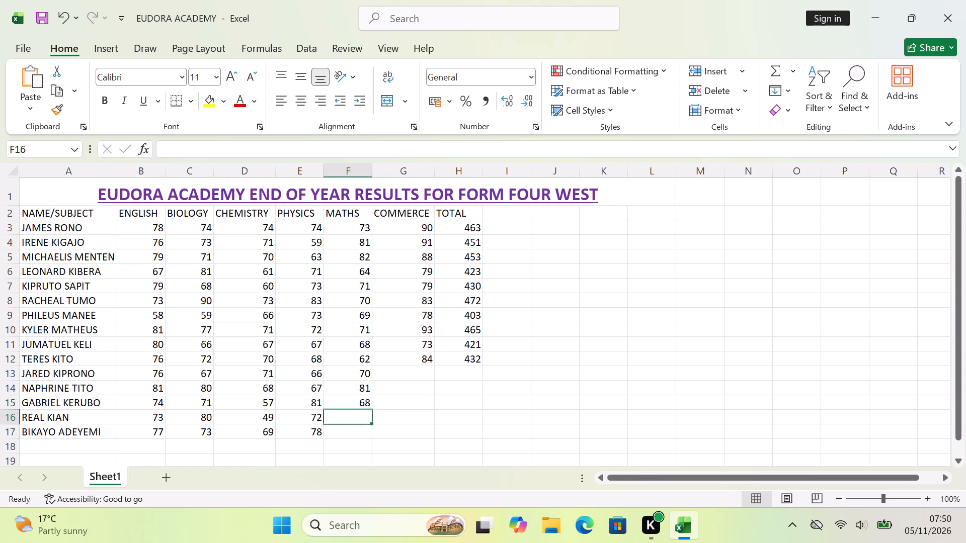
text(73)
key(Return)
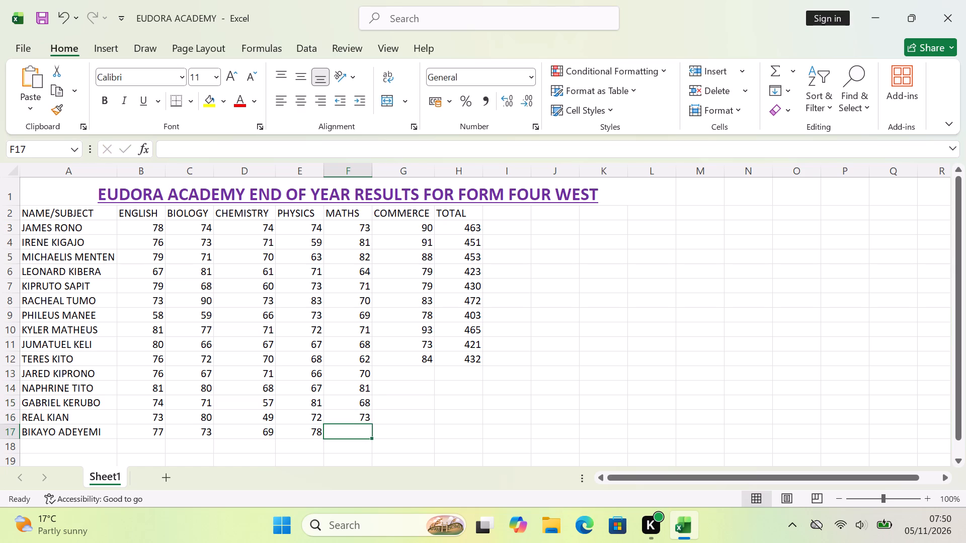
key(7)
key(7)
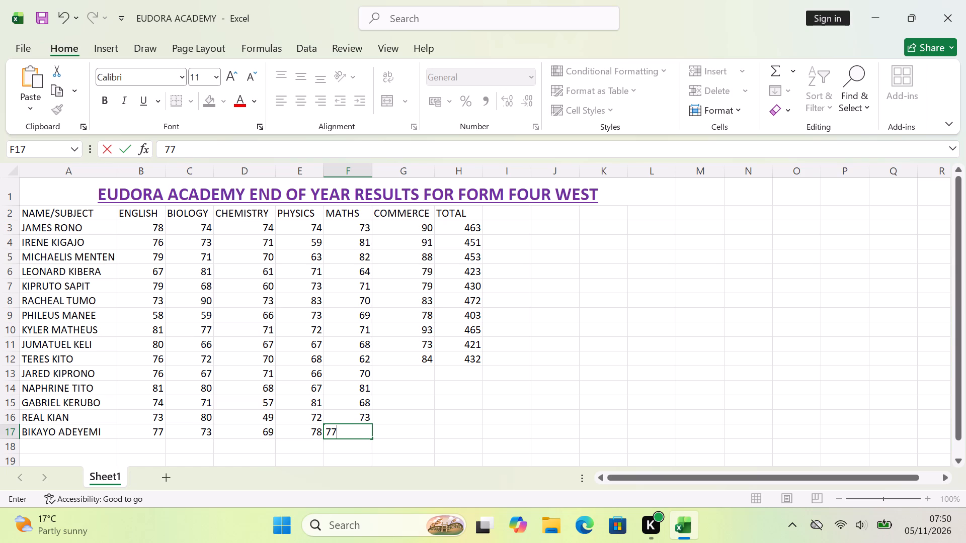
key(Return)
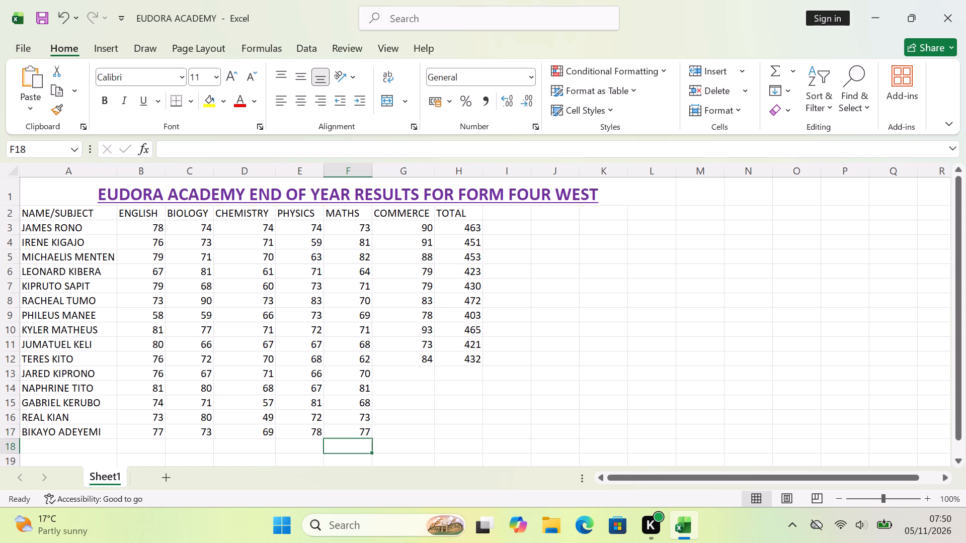
Enter the new students' Commerce marks 79, 83, 74, 76 and 78 in cells G13 to G17.
click(415, 371)
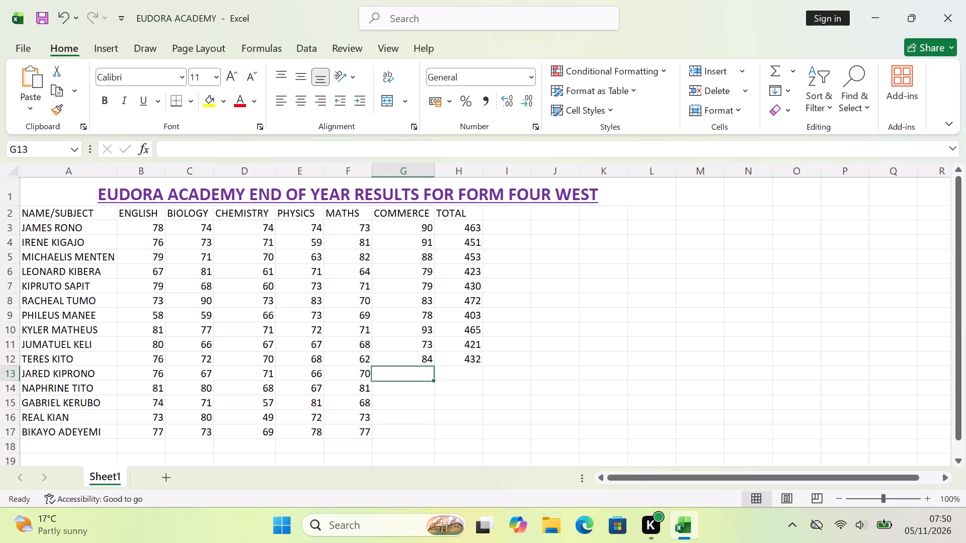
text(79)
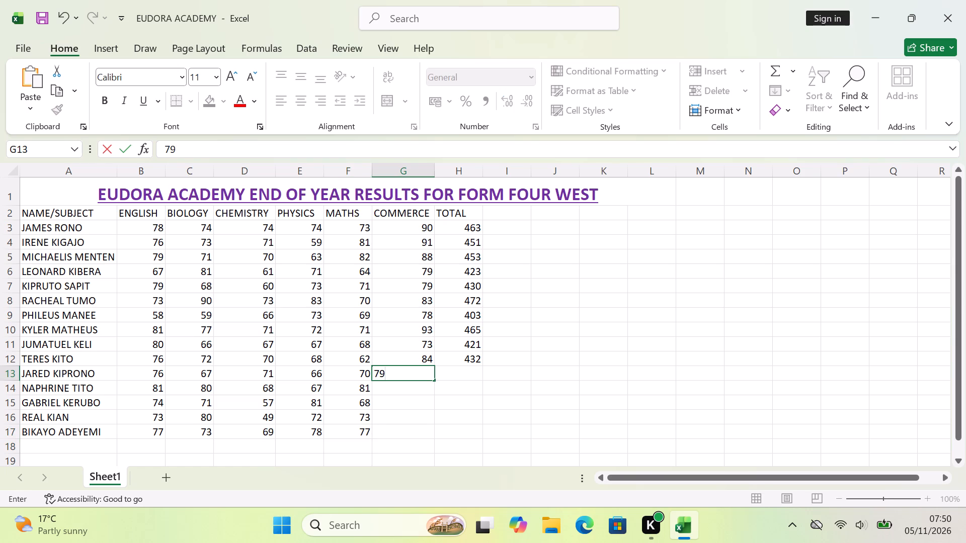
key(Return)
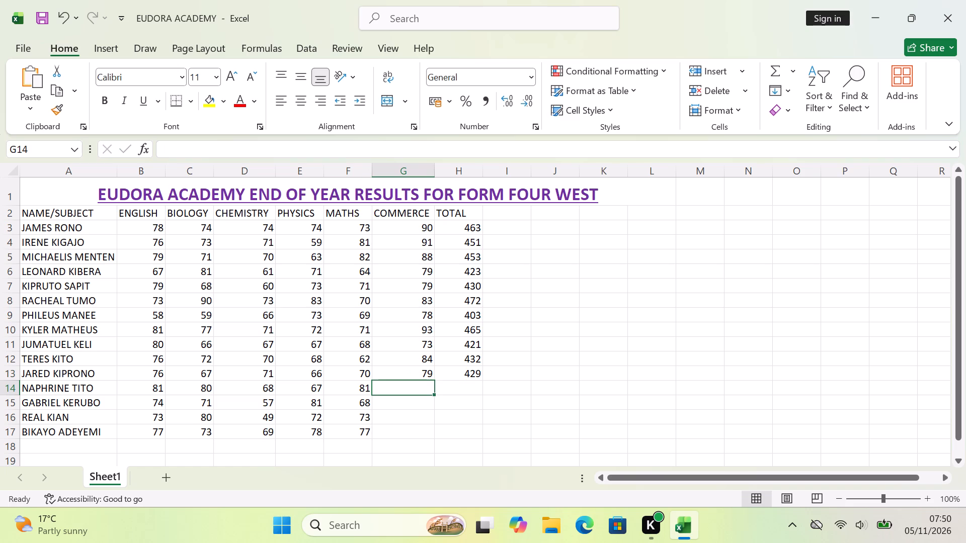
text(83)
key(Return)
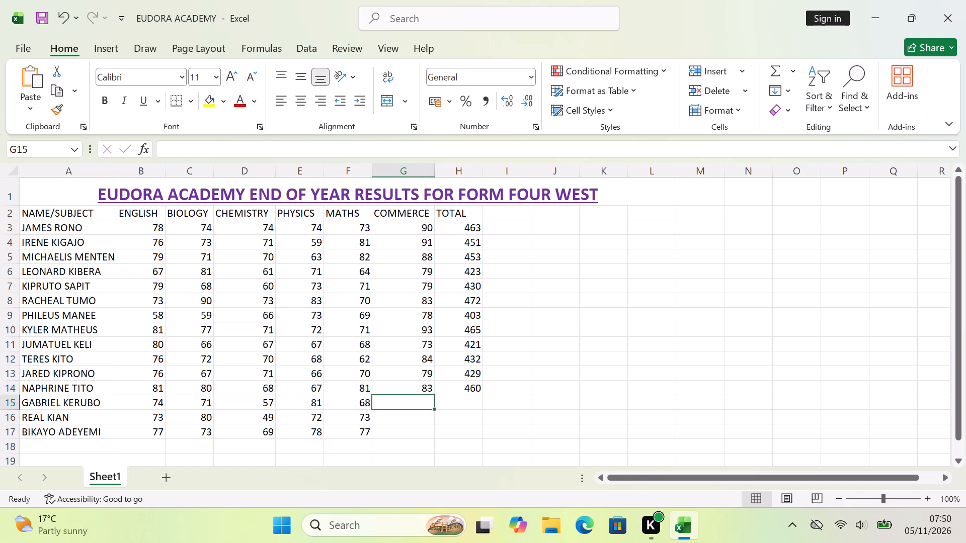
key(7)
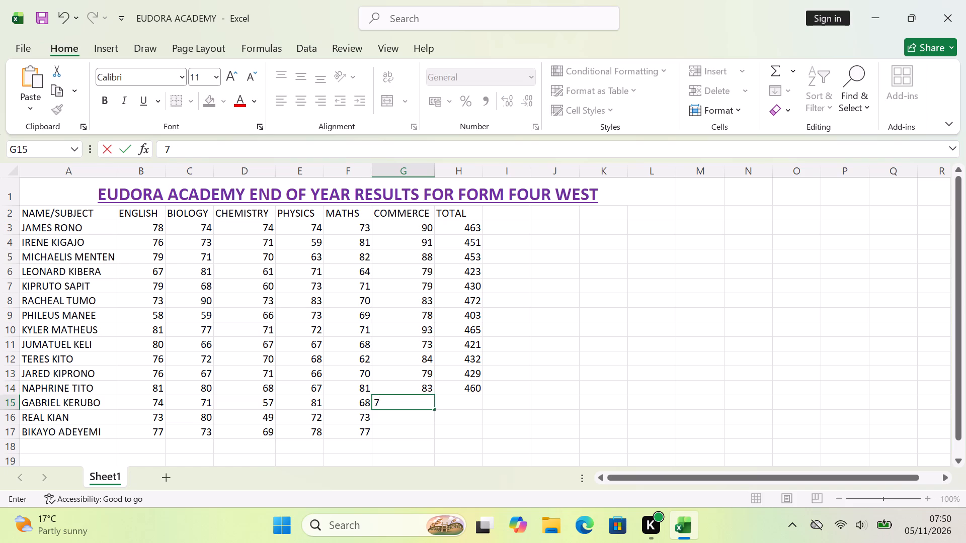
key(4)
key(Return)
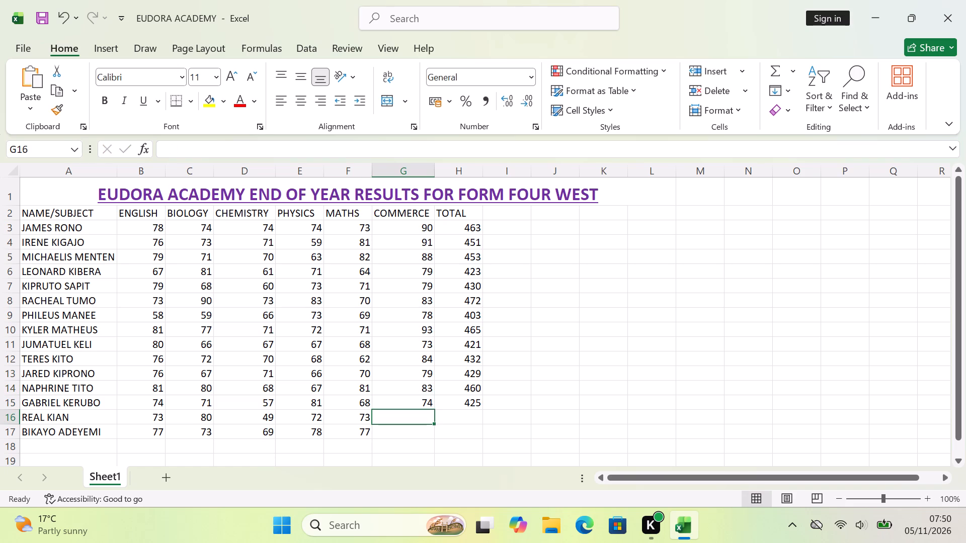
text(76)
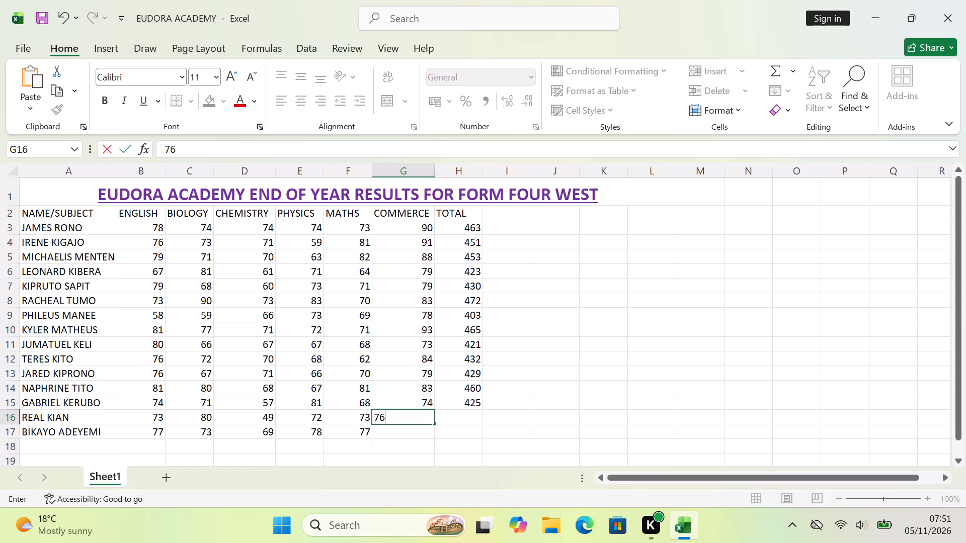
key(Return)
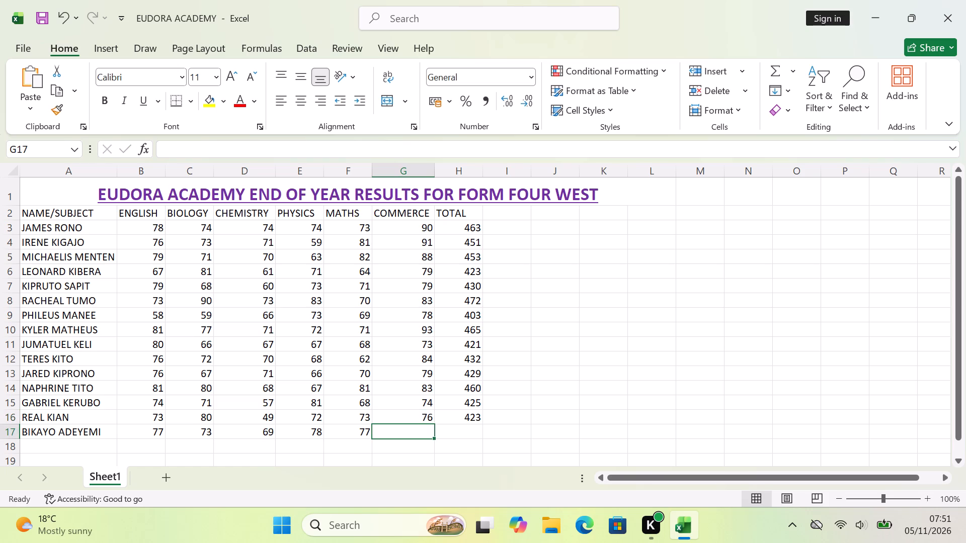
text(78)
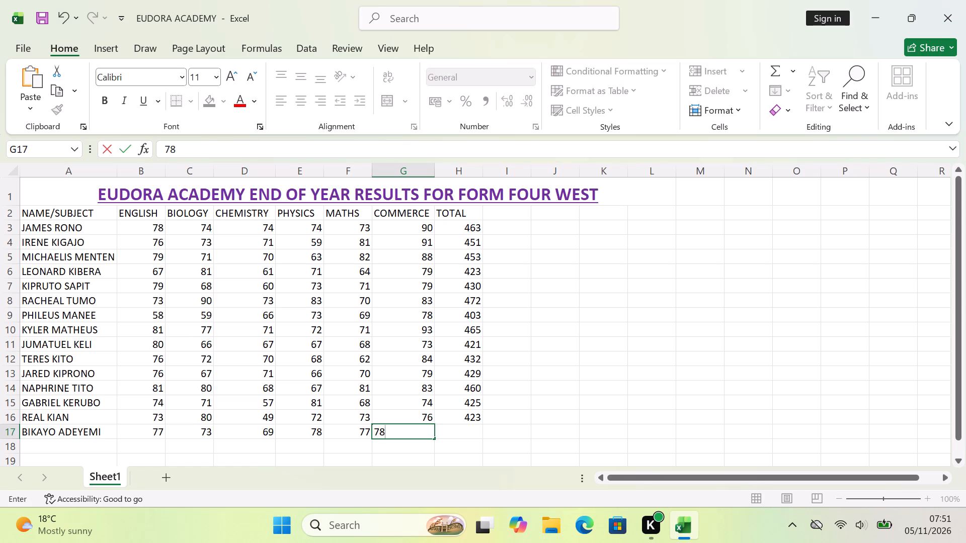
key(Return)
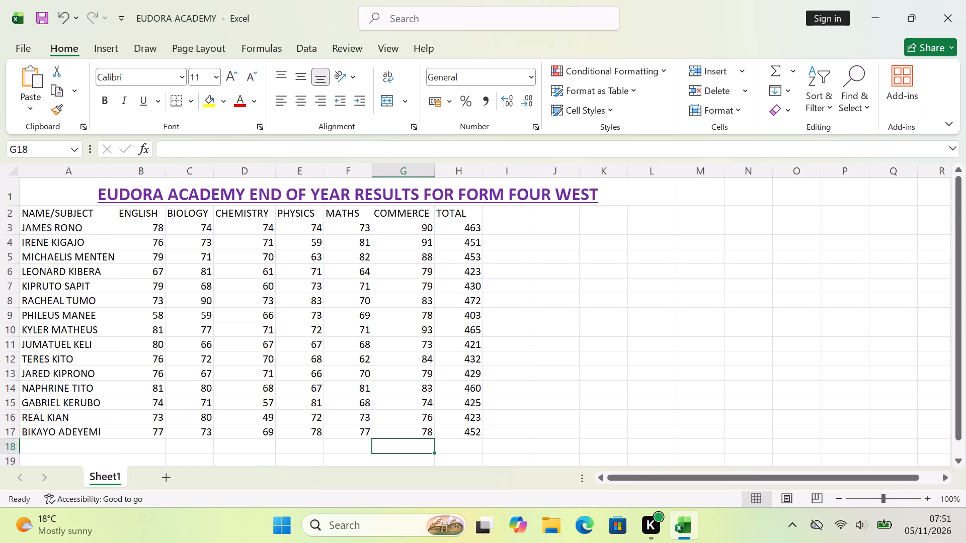
Clear the automatically filled totals for the five new students in cells H13 to H17.
click(465, 377)
key(BackSpace)
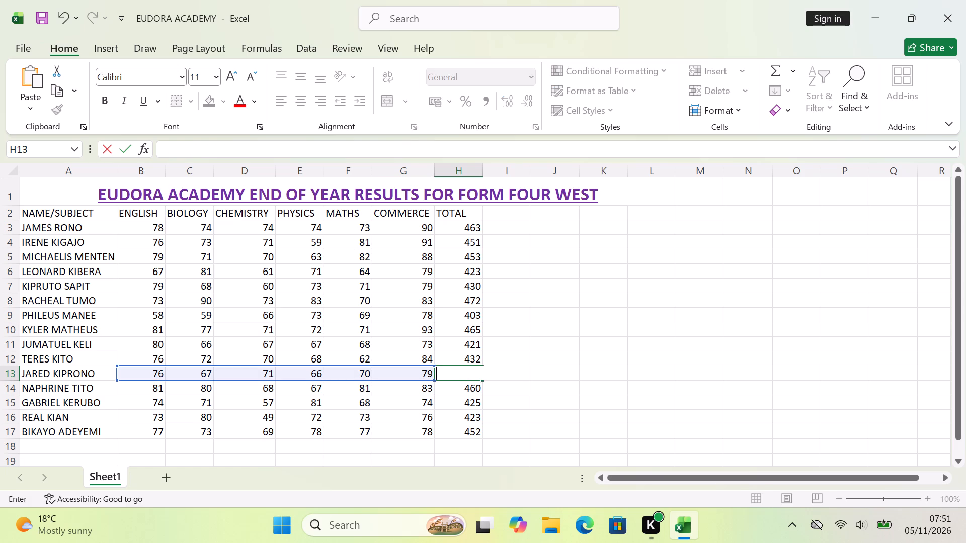
click(461, 386)
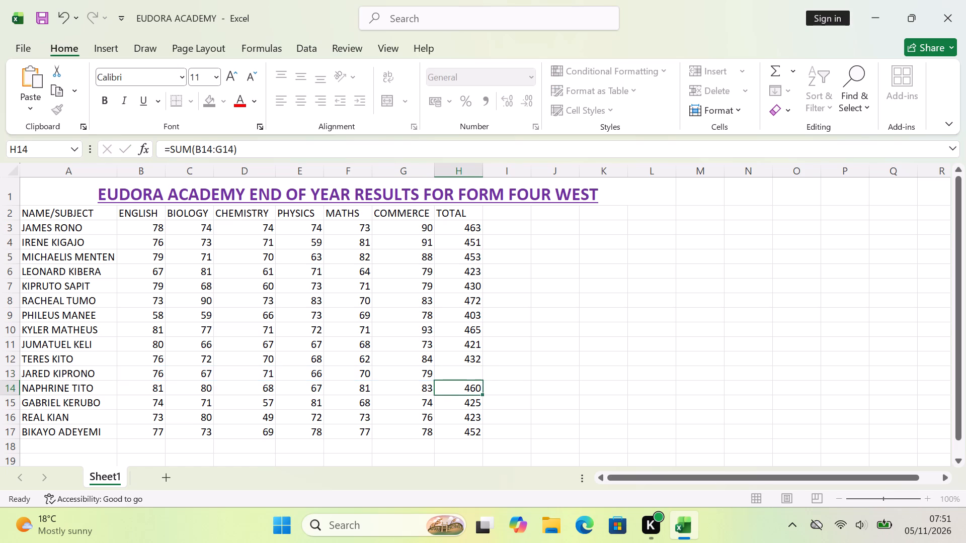
key(BackSpace)
click(452, 401)
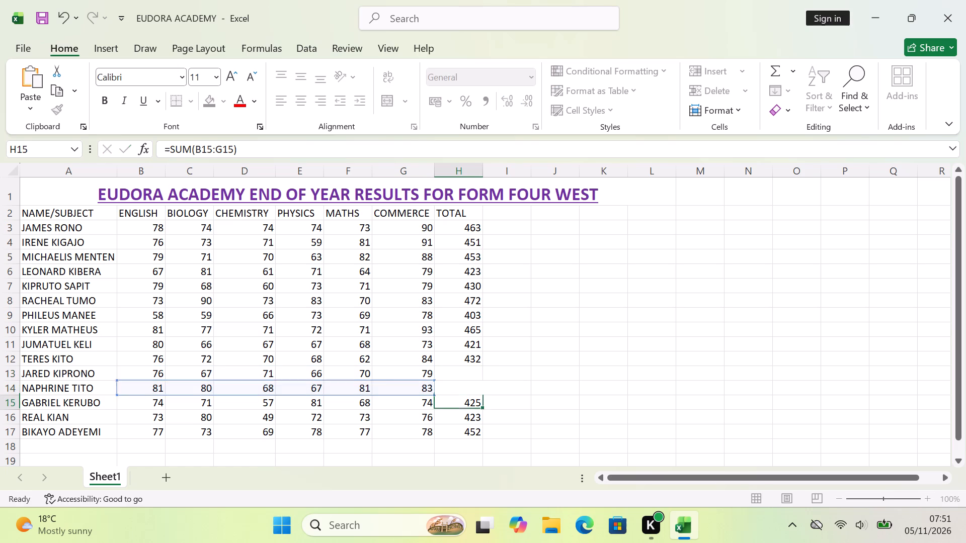
key(BackSpace)
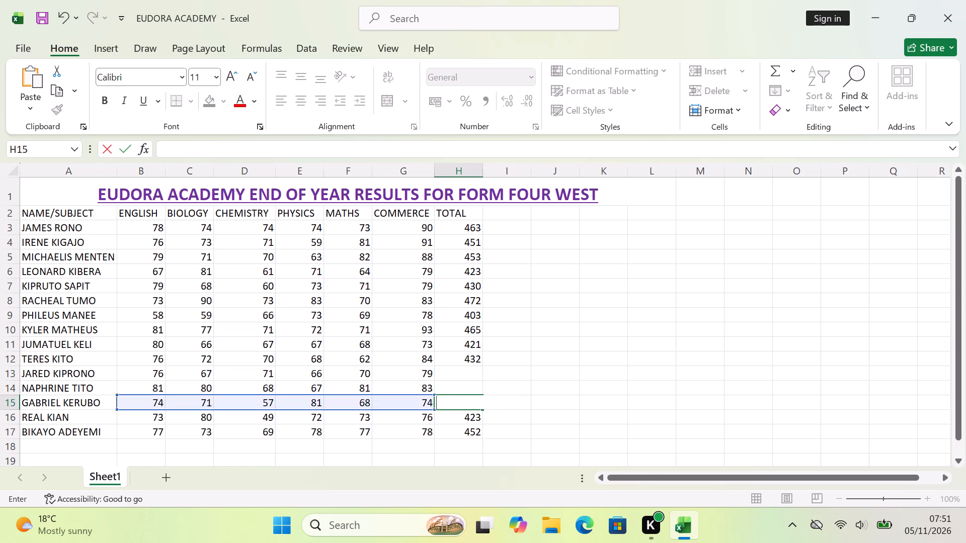
click(456, 415)
key(BackSpace)
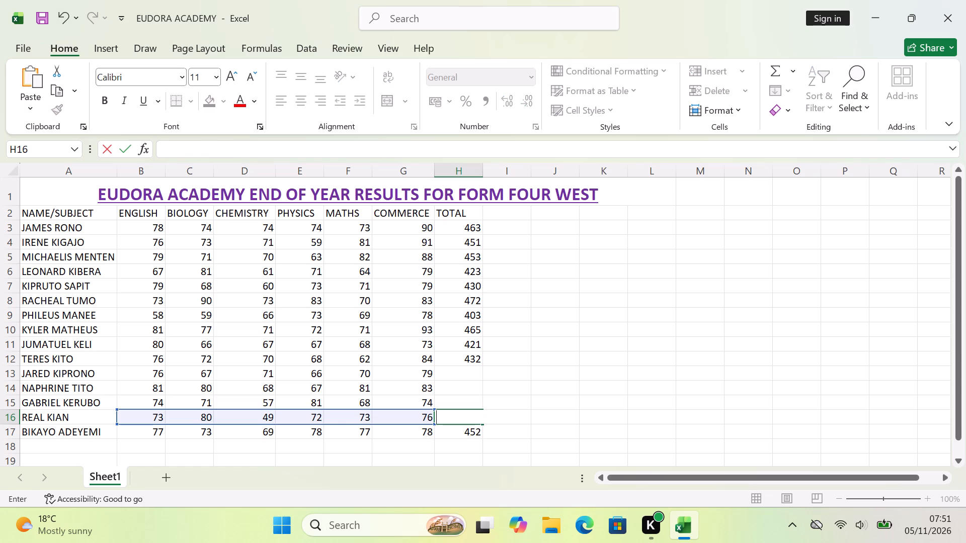
click(455, 430)
key(BackSpace)
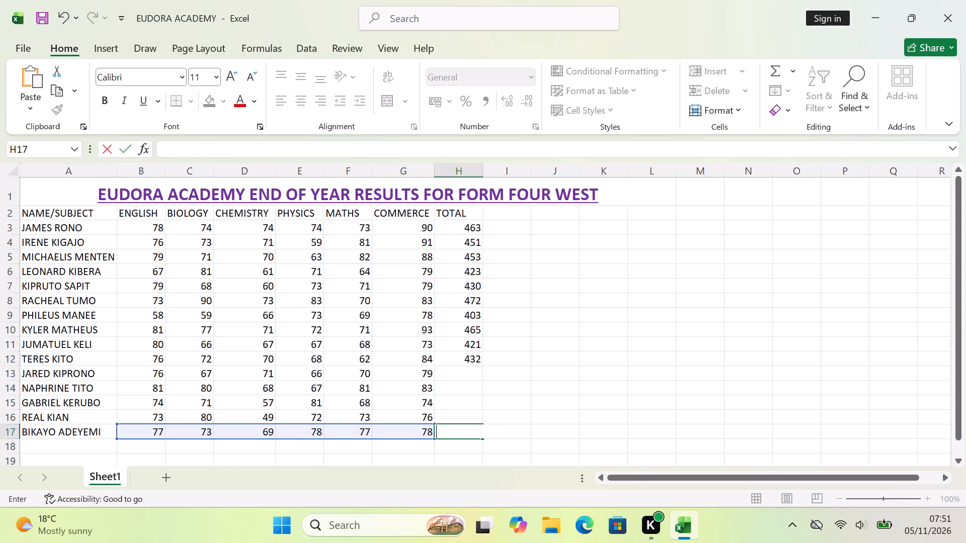
Enter the total formula =SUM(B13:G13) in cell H13 for the first new student.
click(457, 369)
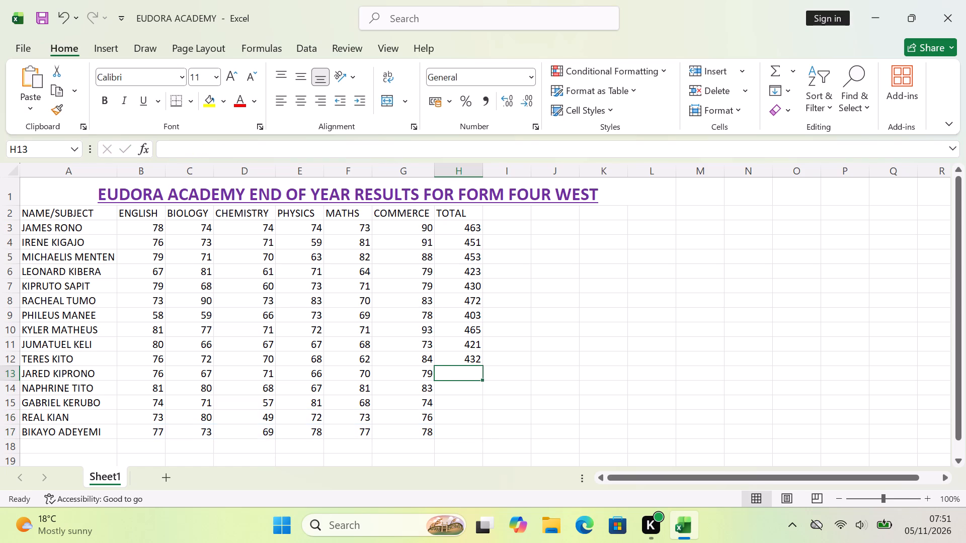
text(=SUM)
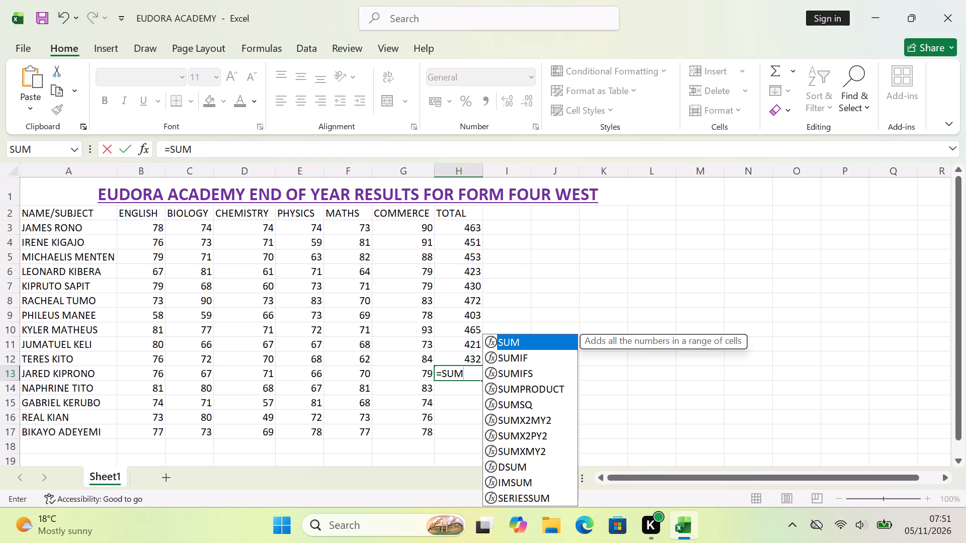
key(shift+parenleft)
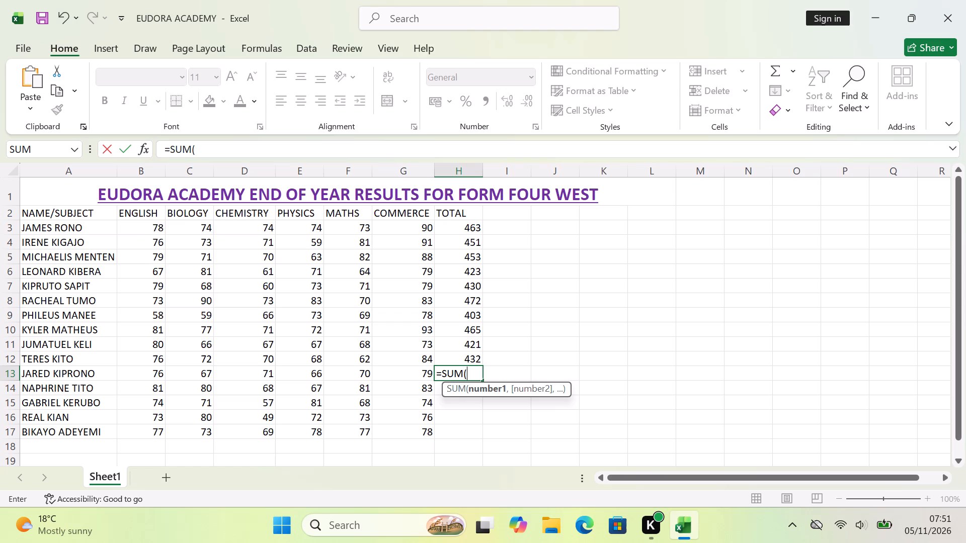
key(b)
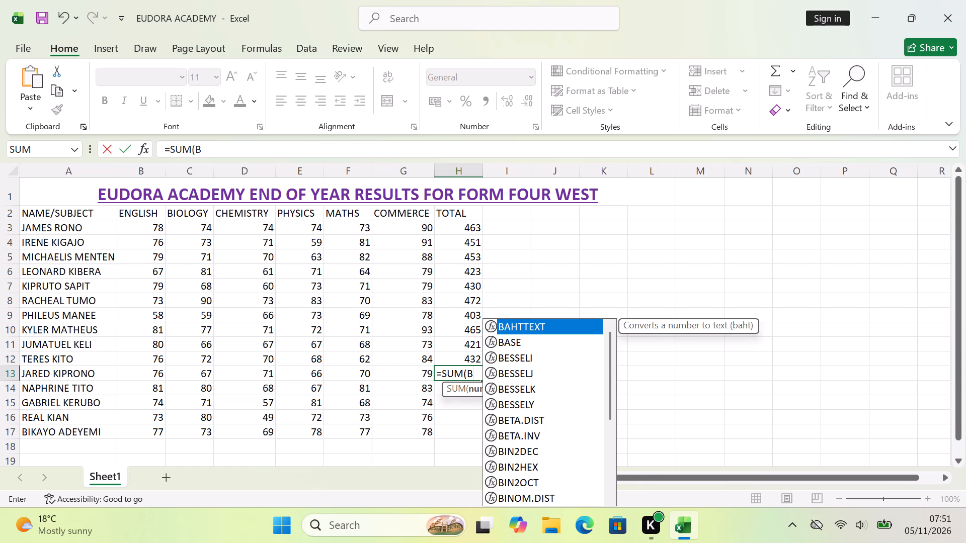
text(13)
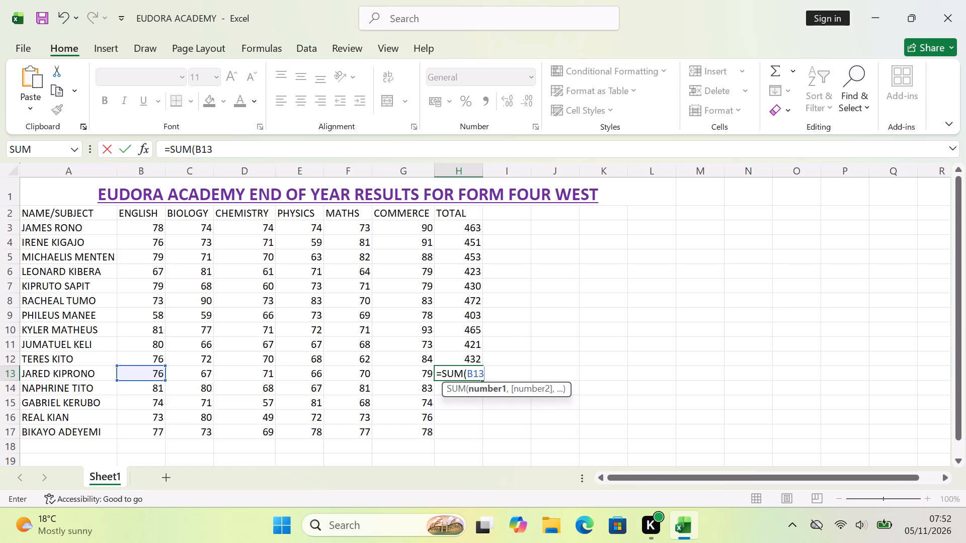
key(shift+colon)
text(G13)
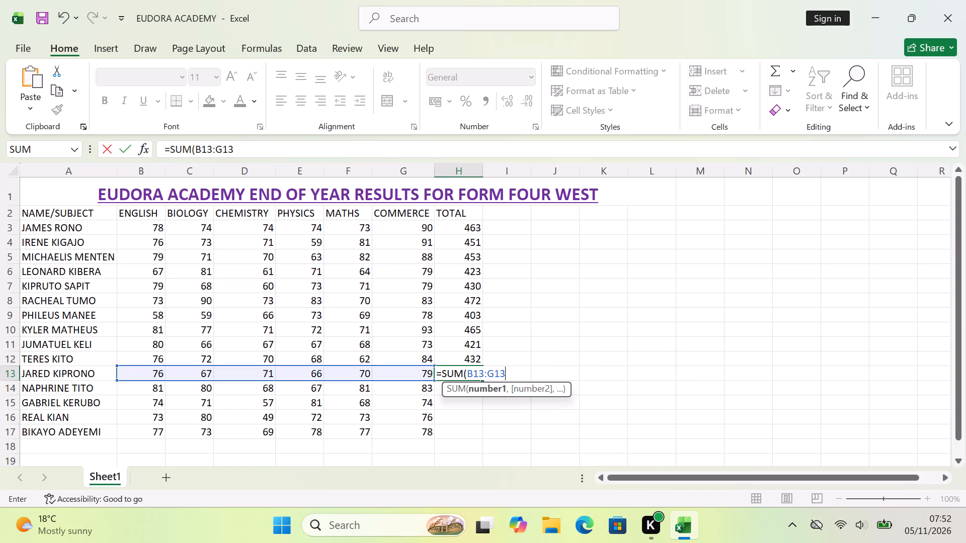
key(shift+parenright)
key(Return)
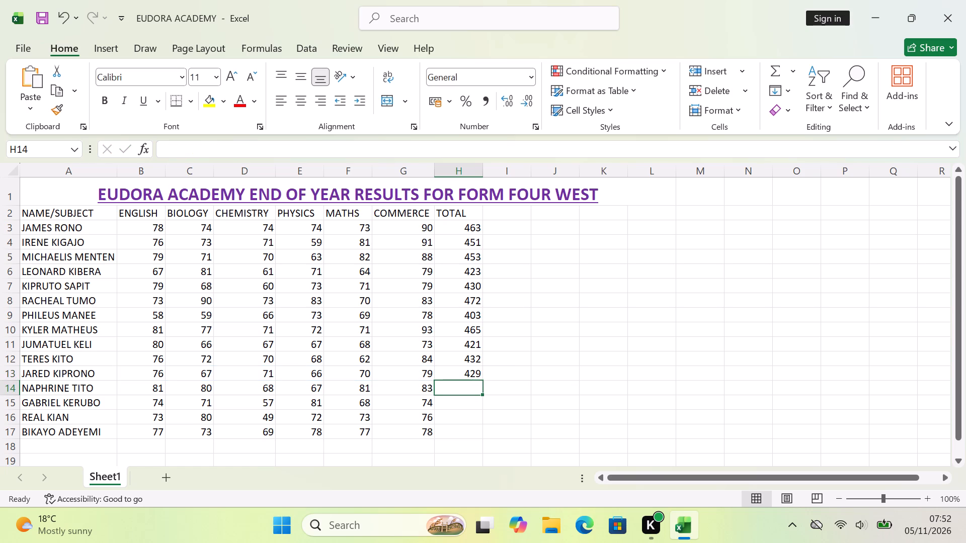
Enter a SUM formula in cell H14 for the second new student's total.
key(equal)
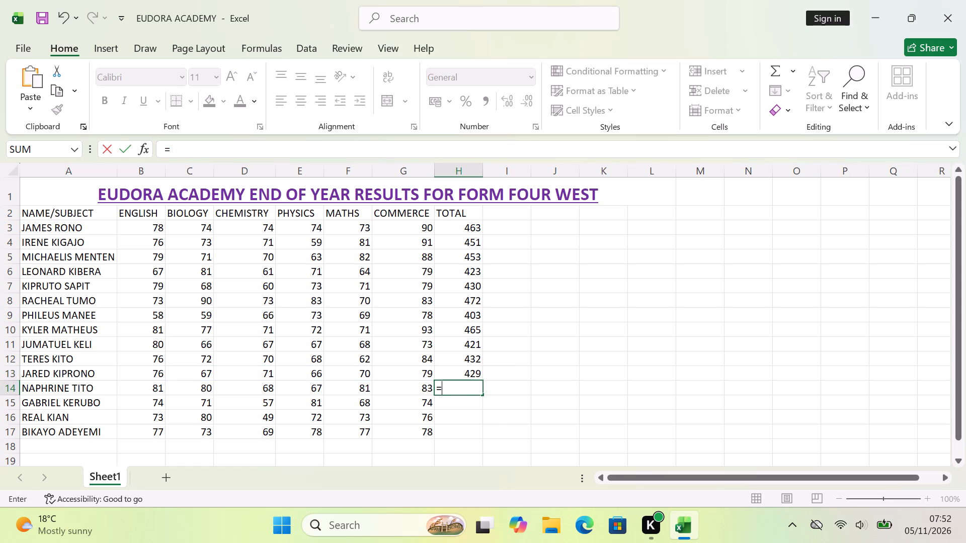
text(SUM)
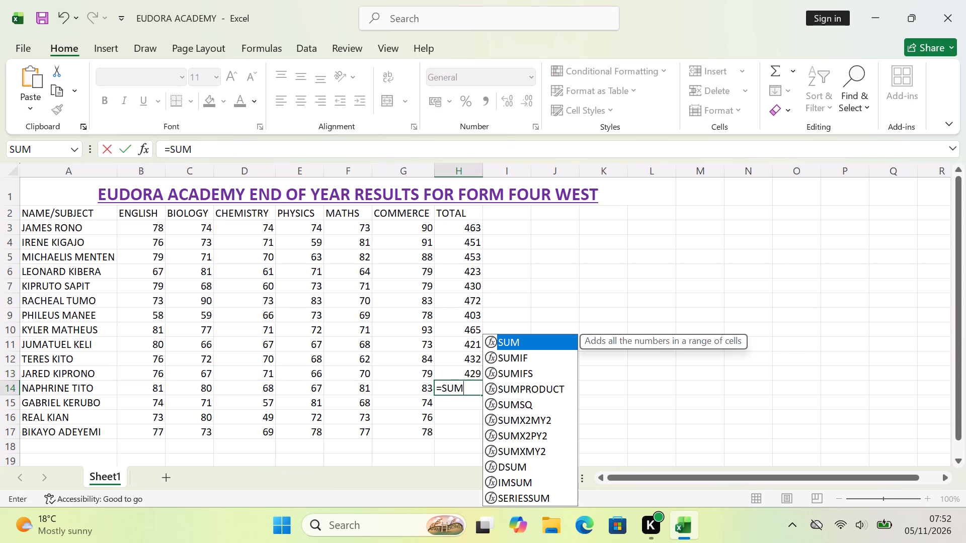
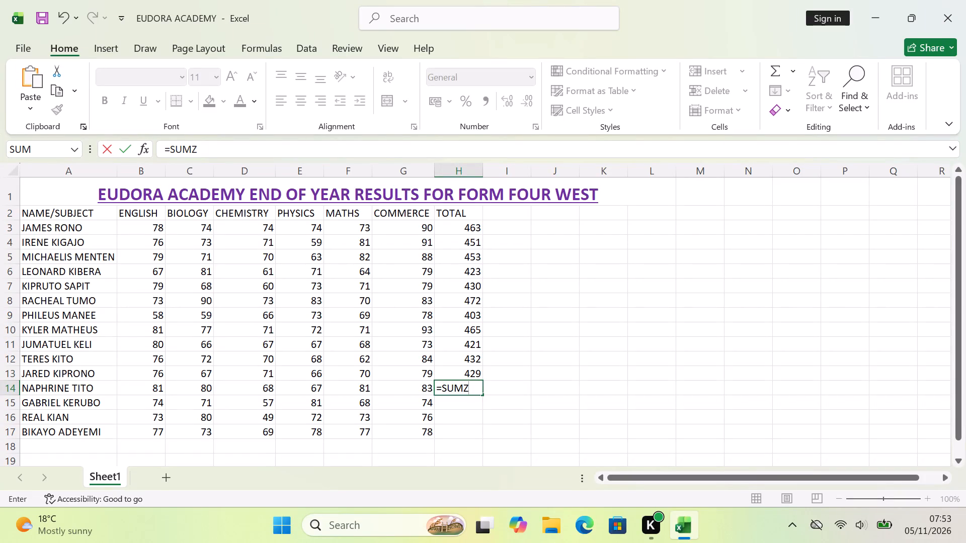
Complete the second new student's total formula in cell H14 as =SUM(B14:G14).
key(BackSpace)
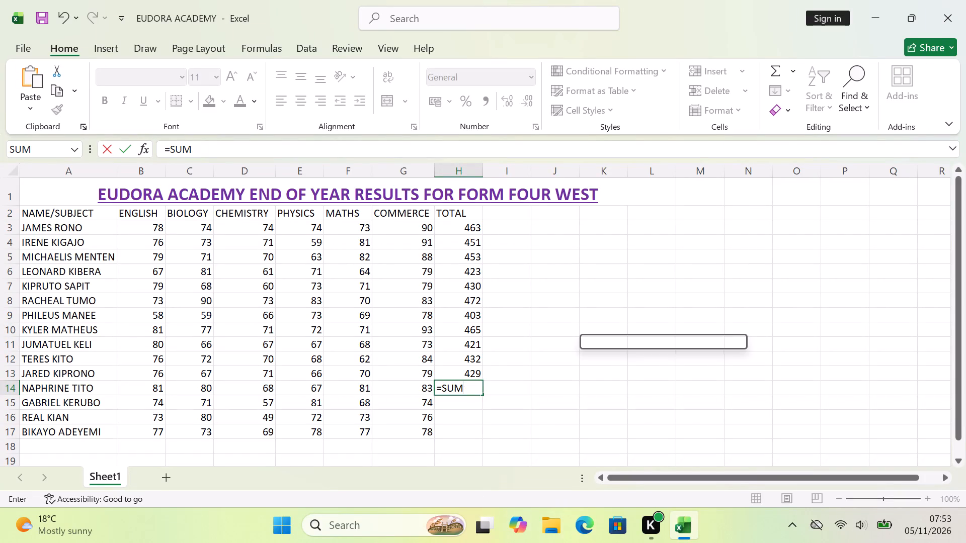
key(shift+parenleft)
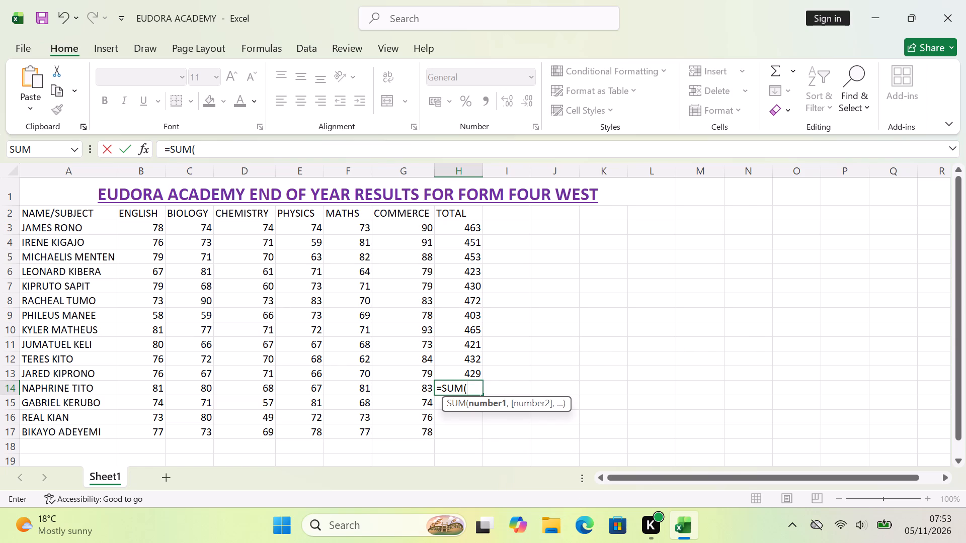
key(b)
text(14)
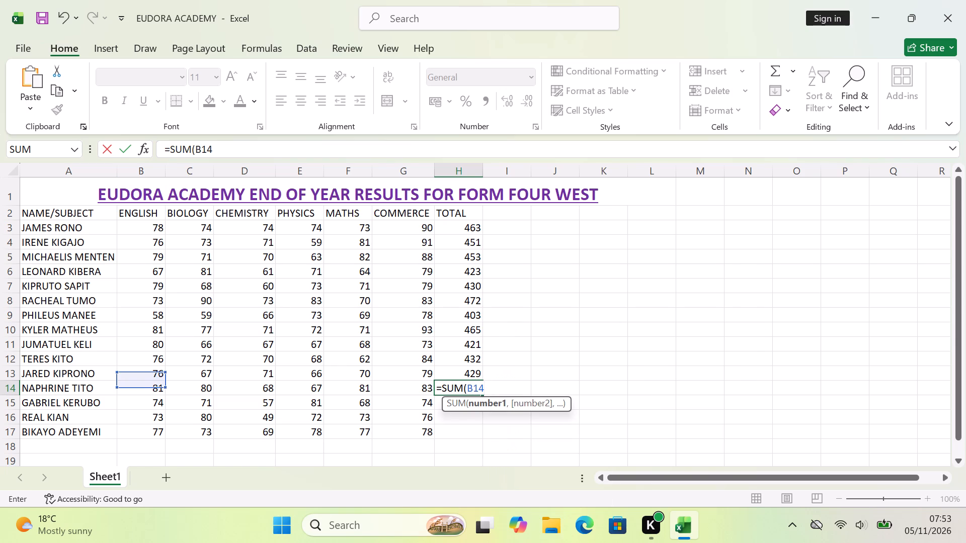
key(shift+colon)
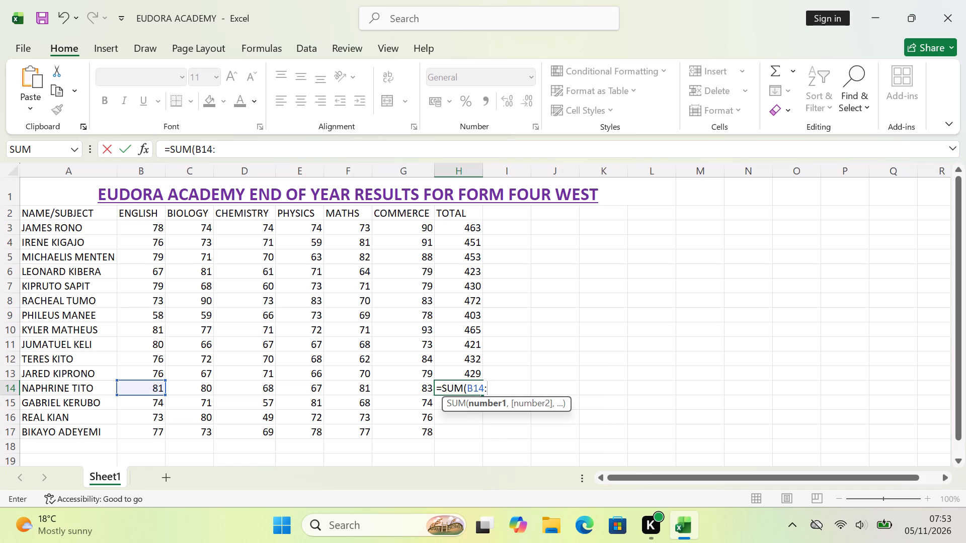
text(G14)
key(shift+parenright)
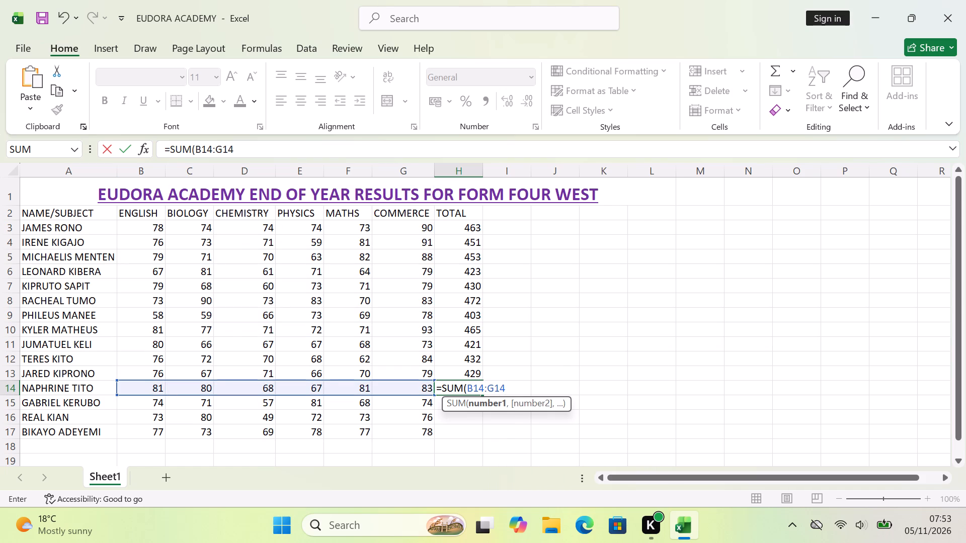
key(Return)
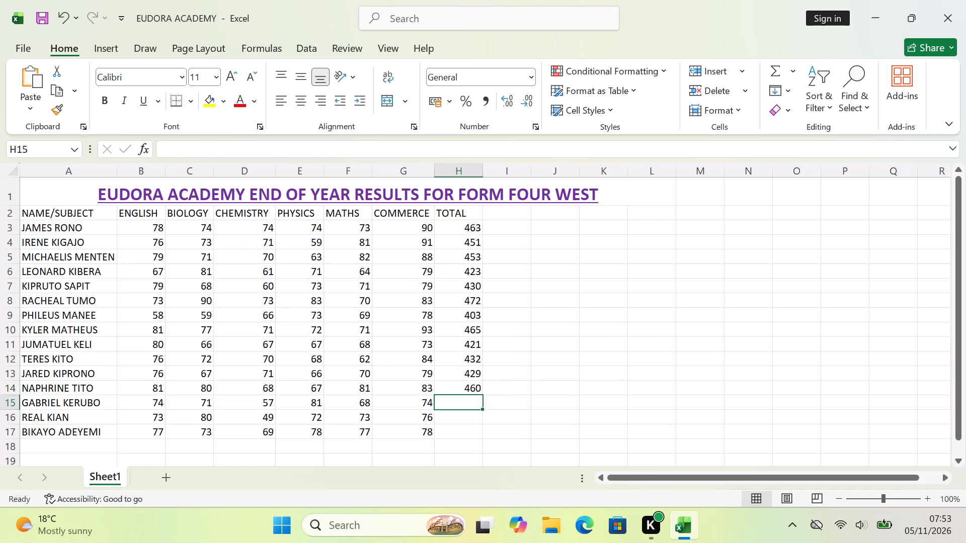
Enter the total formula =SUM(B15:G15) in cell H15 for the third new student.
click(449, 405)
key(equal)
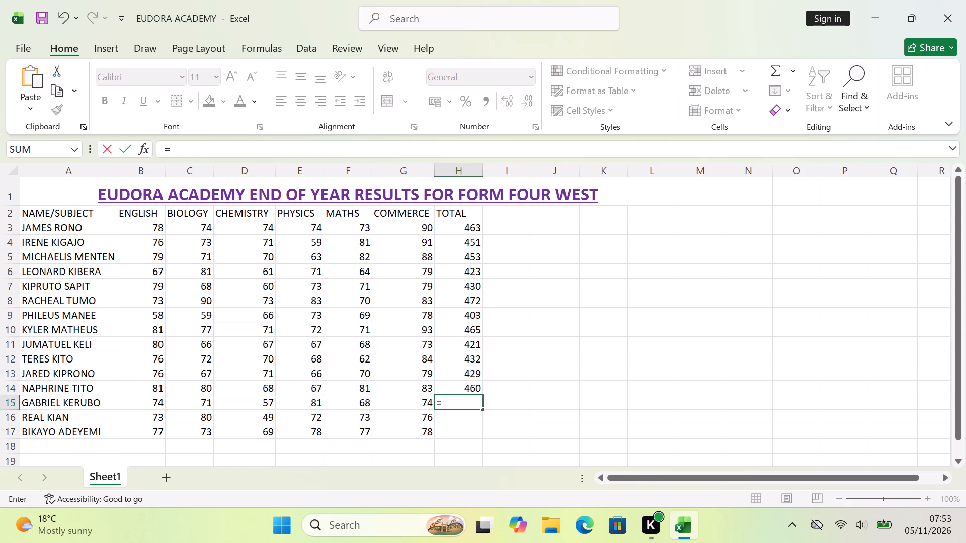
text(SUM)
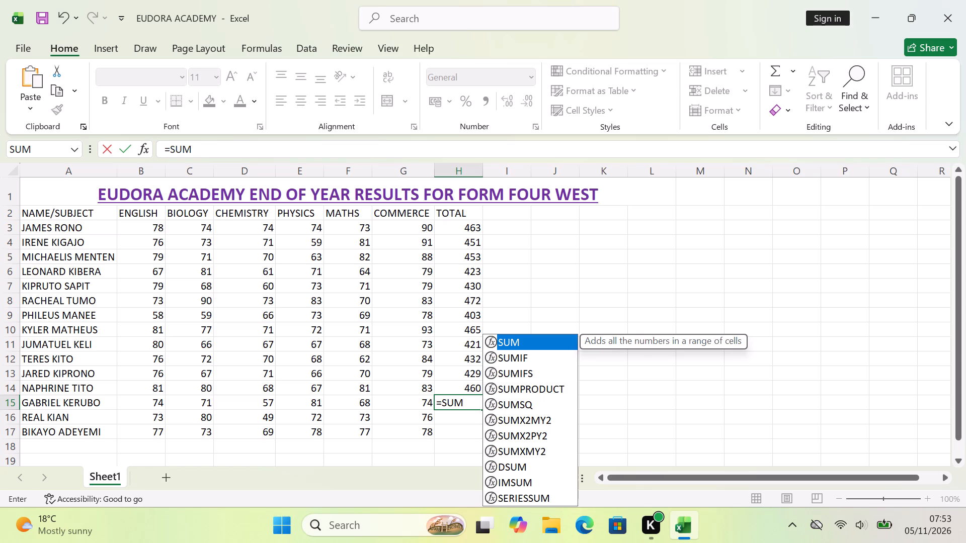
key(shift+parenleft)
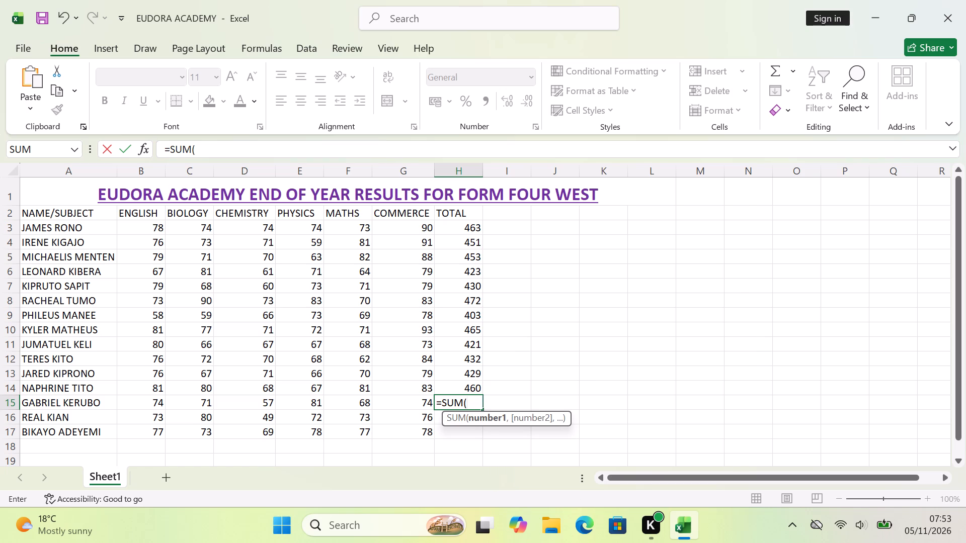
key(b)
text(15)
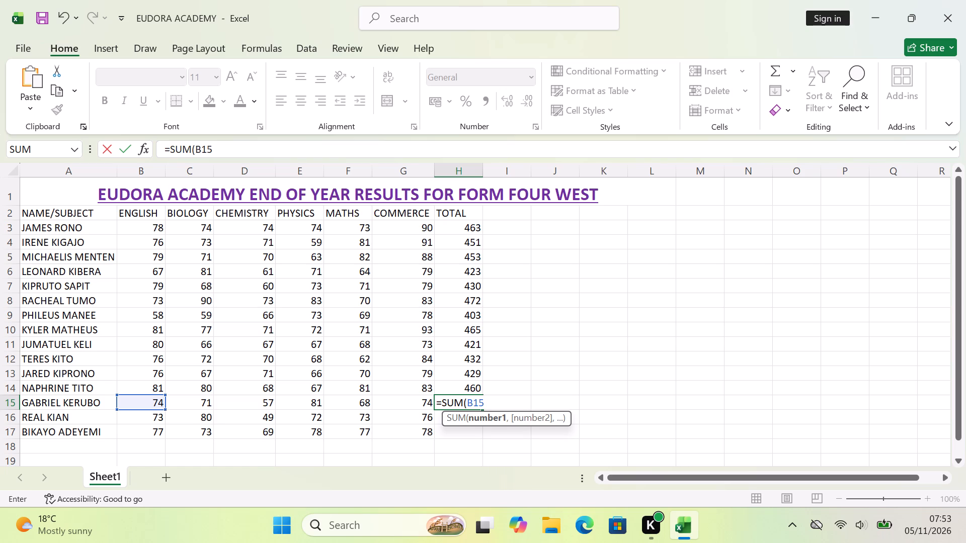
key(shift+colon)
key(g)
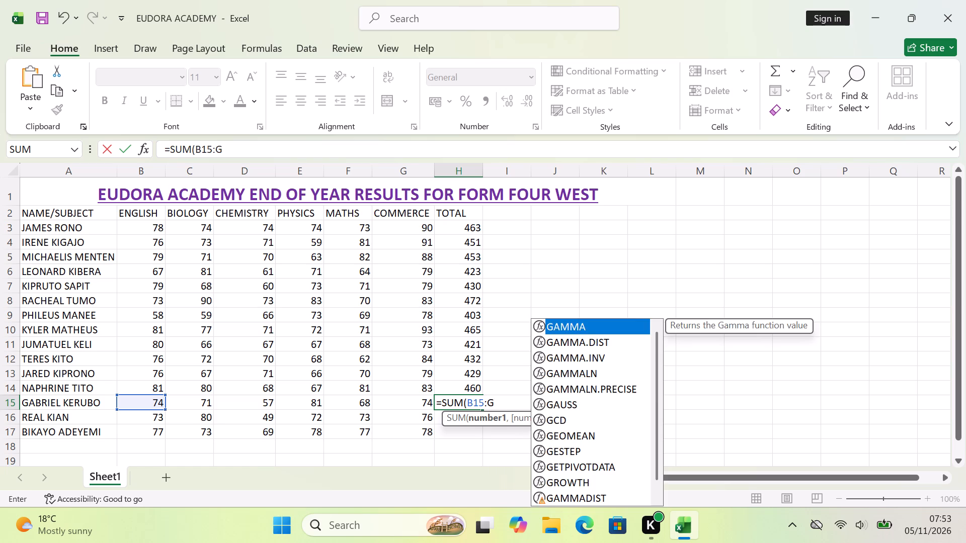
text(15)
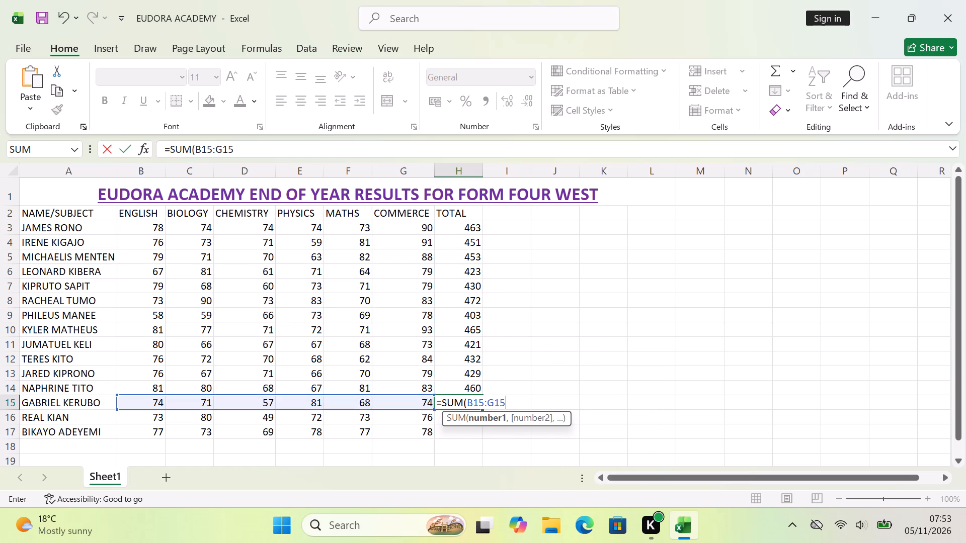
key(shift+parenright)
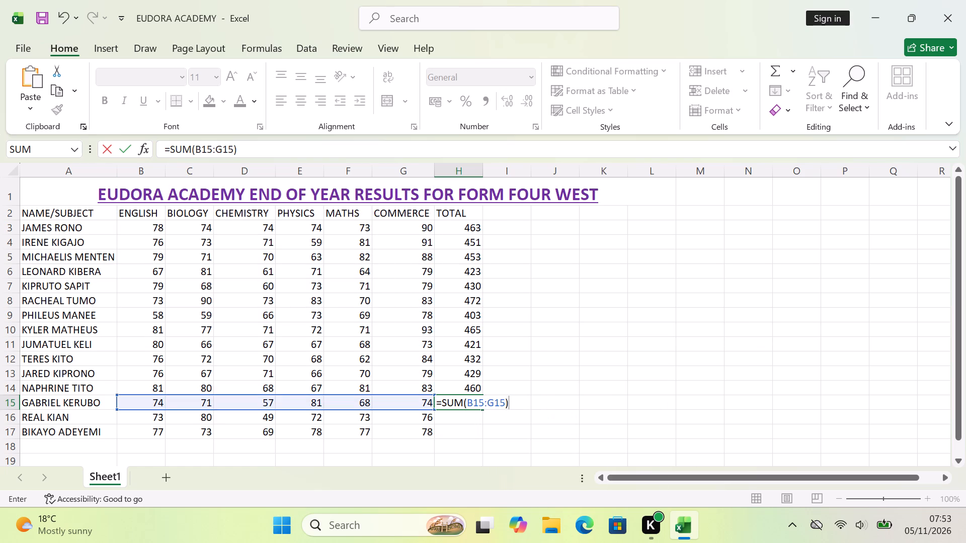
key(Return)
Enter the total formula =SUM(B16:G16) in cell H16 for the fourth new student.
click(447, 417)
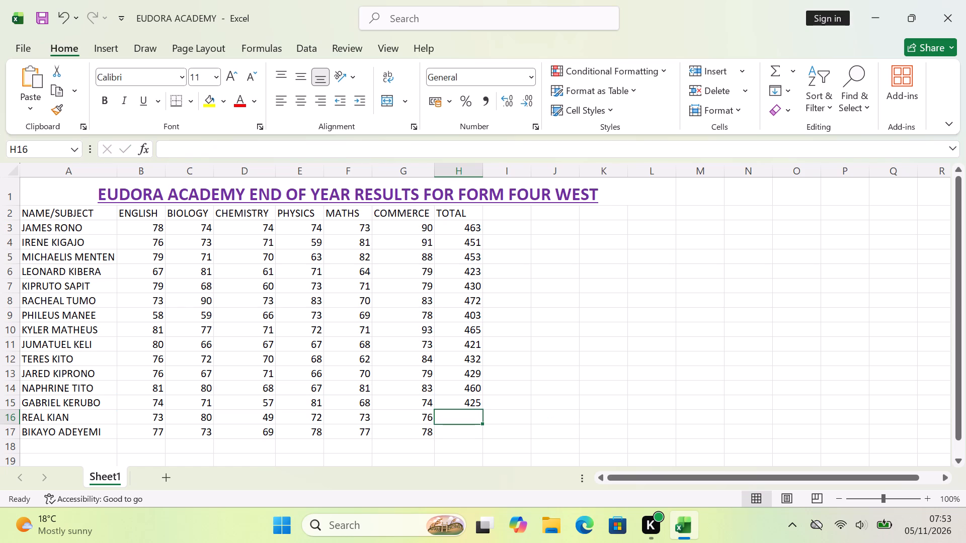
text(=SUM)
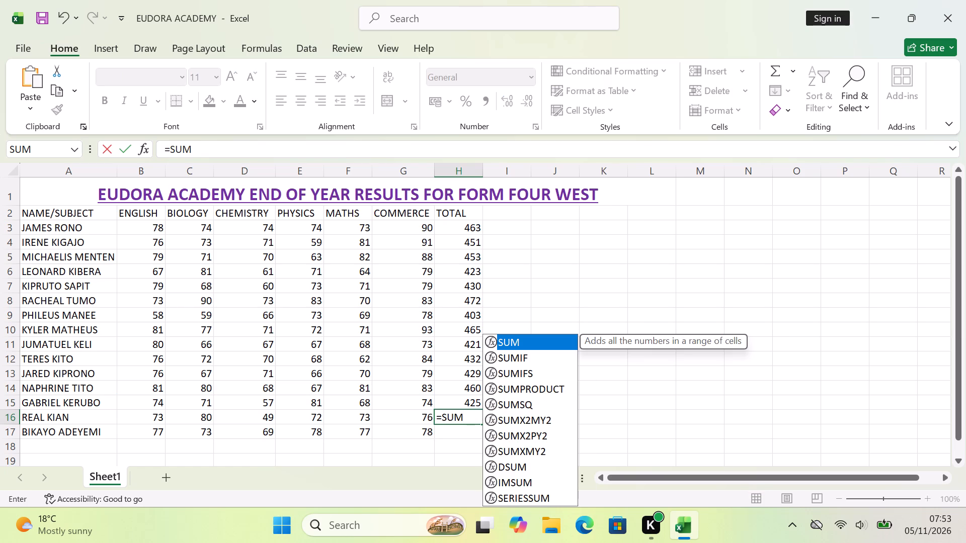
key(shift+parenleft)
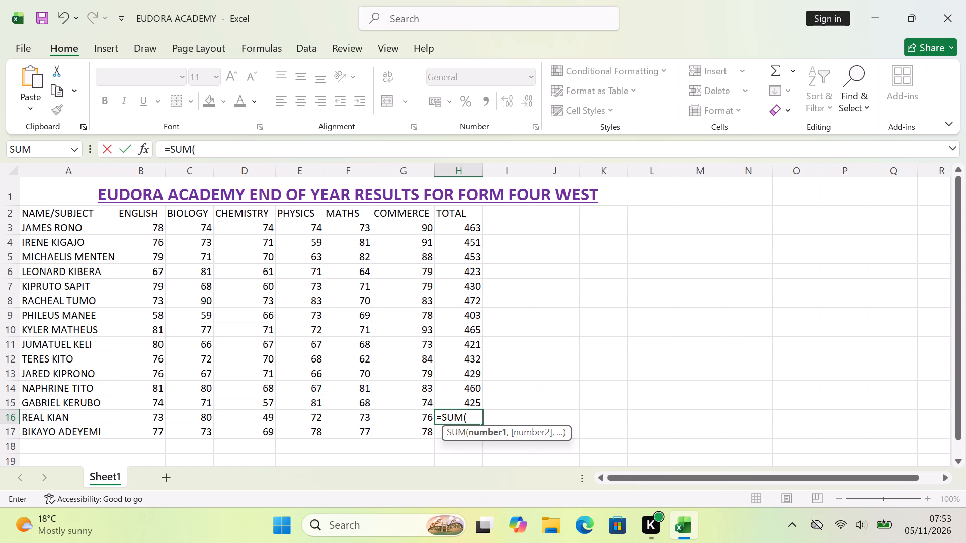
key(b)
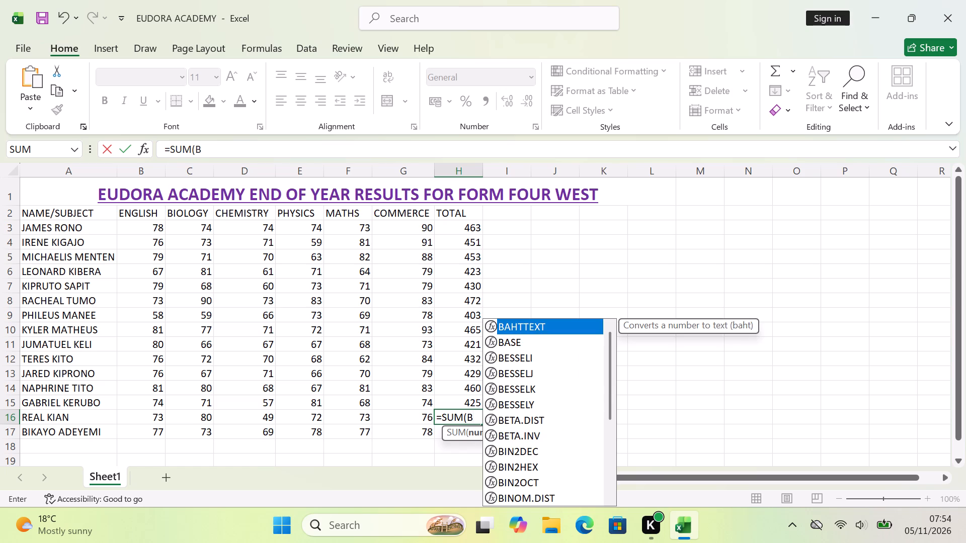
text(16)
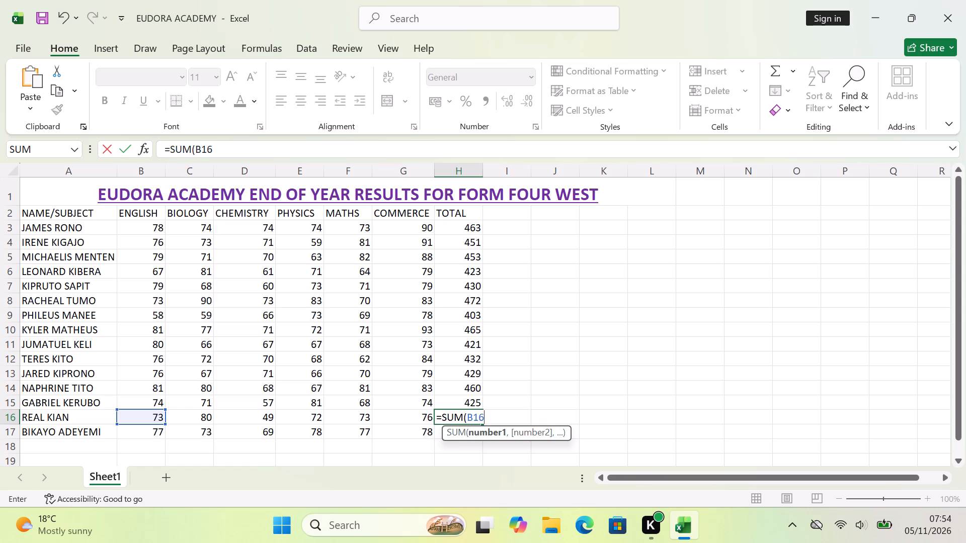
key(shift+colon)
key(g)
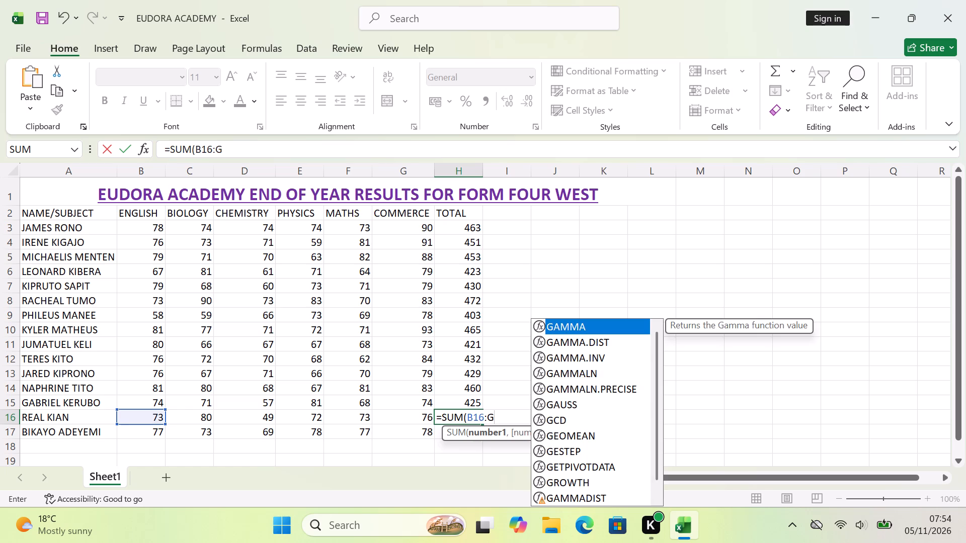
text(G16)
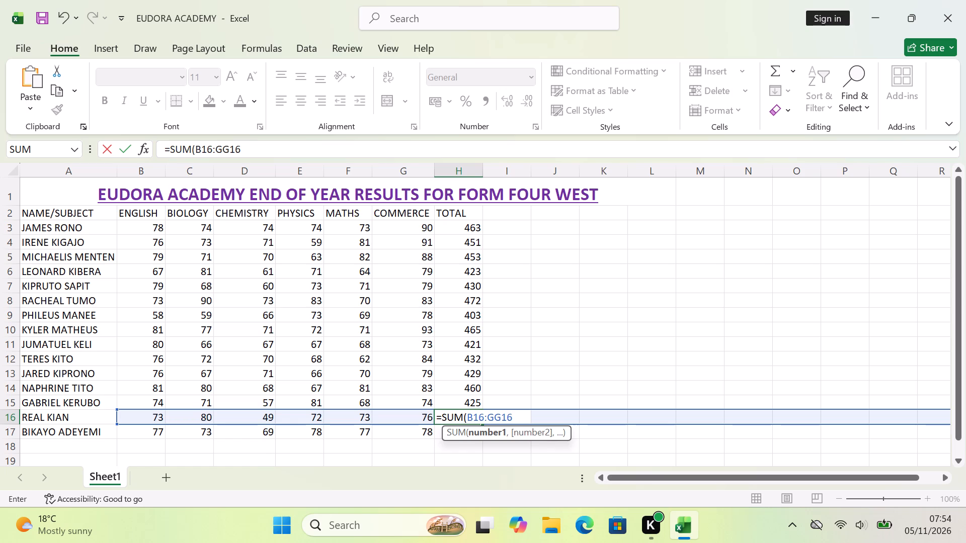
key(shift+parenright)
click(497, 415)
key(BackSpace)
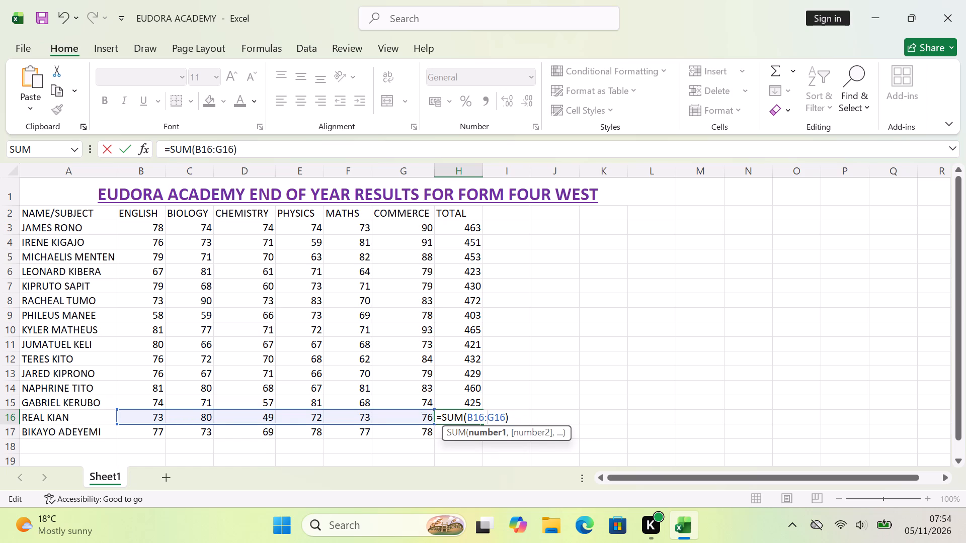
click(523, 422)
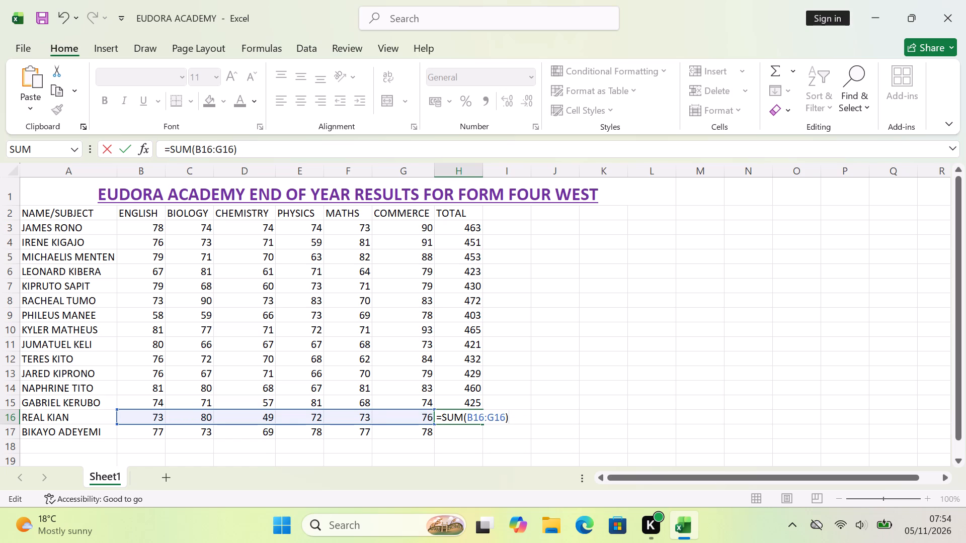
key(Return)
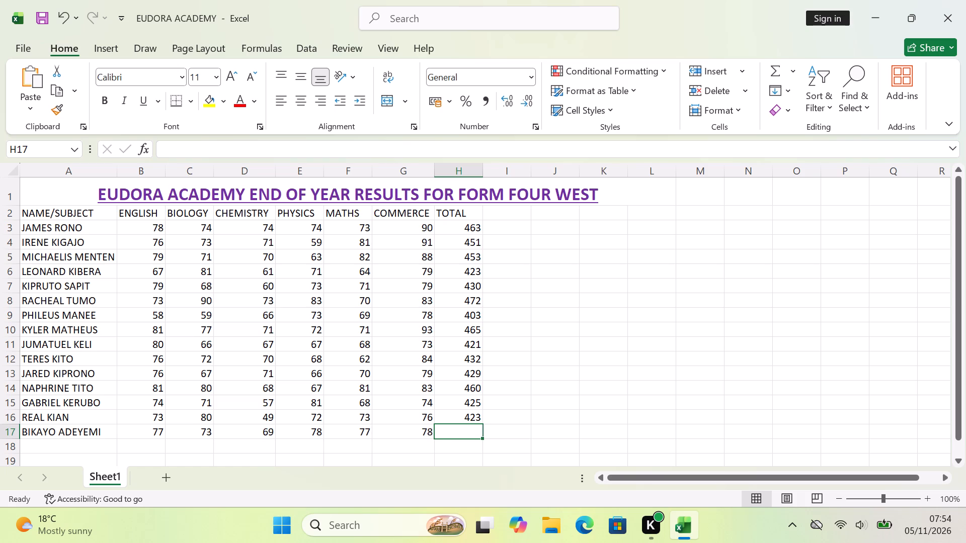
Enter the total formula =SUM(B17:G17) in cell H17 for the fifth new student.
key(equal)
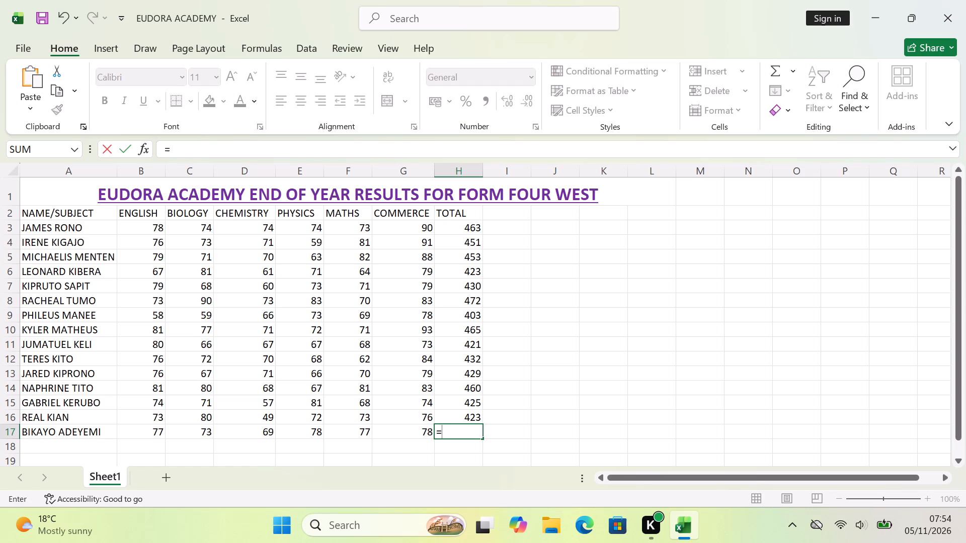
text(SUM)
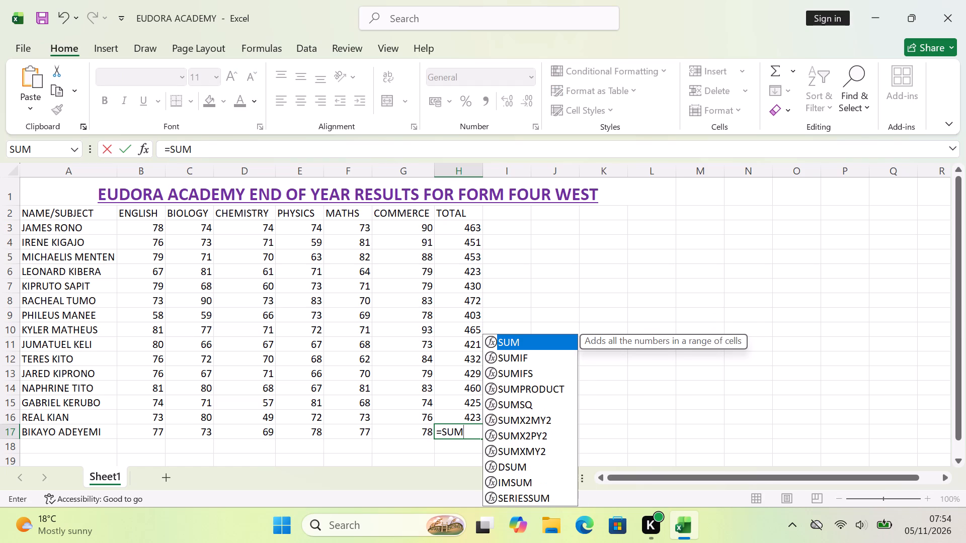
key(shift+parenleft)
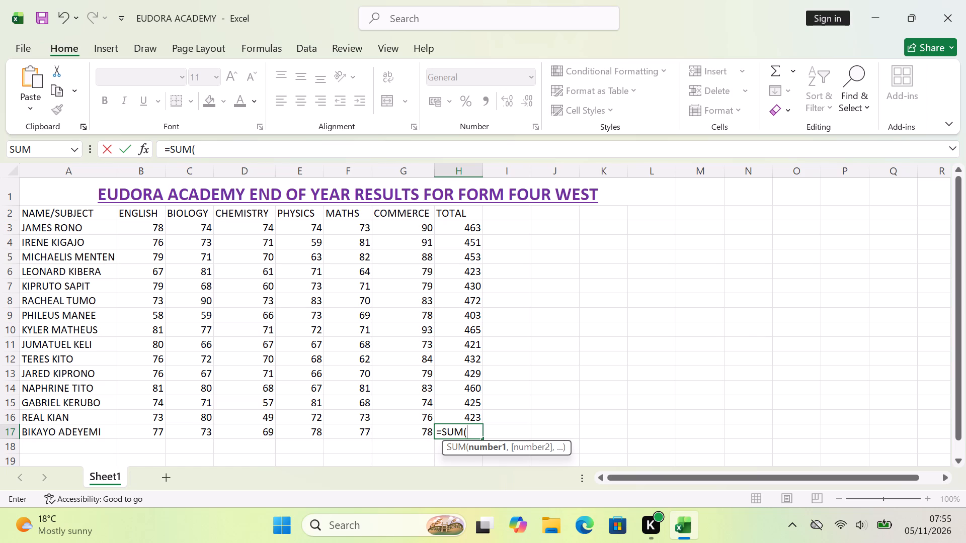
text(B17)
key(shift+colon)
text(G17)
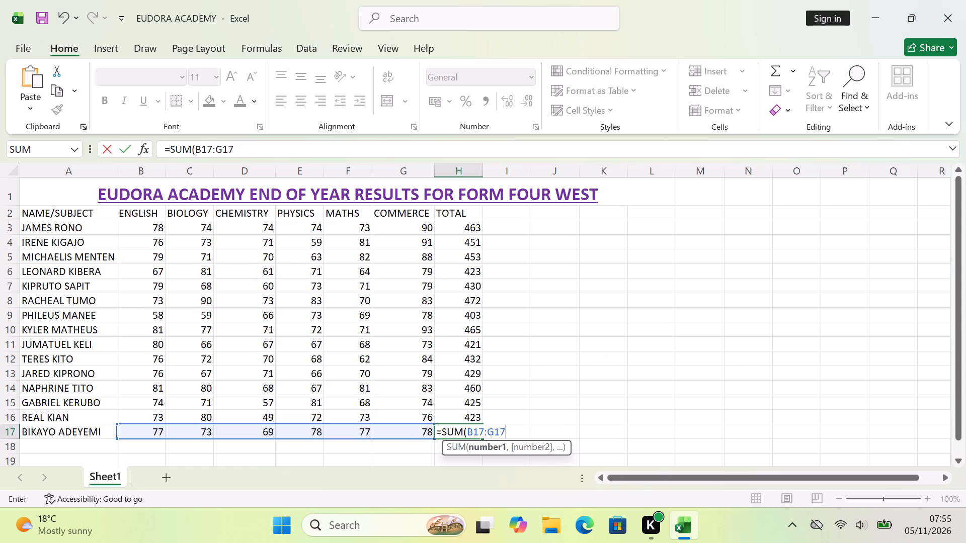
key(shift+parenright)
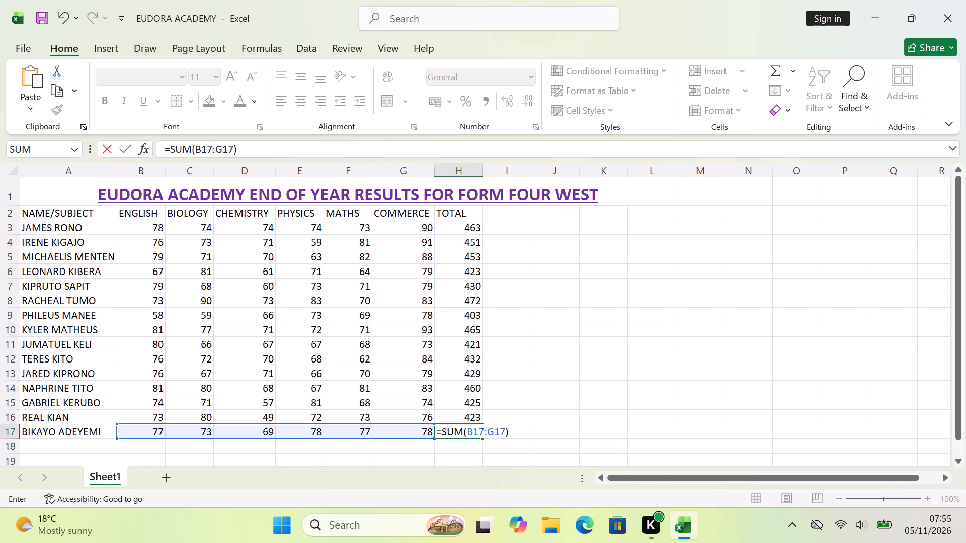
key(Return)
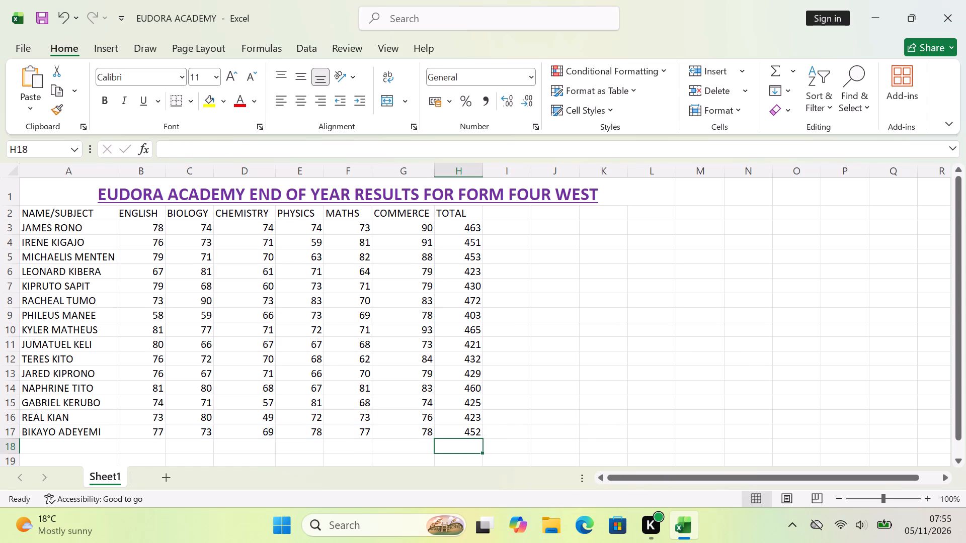
Label cell A18, below the last student, as SUBJECT MEAN.
scroll(268, 410, down, 1)
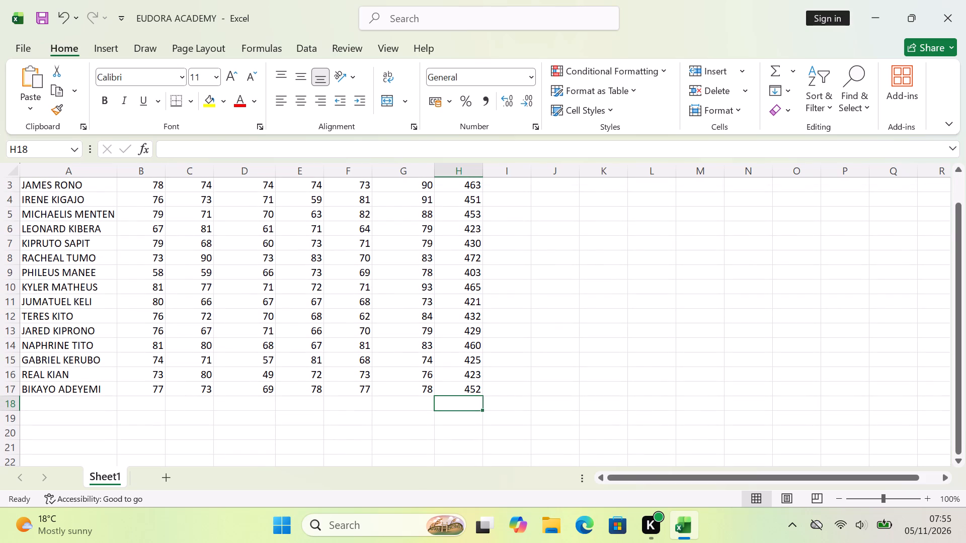
click(54, 400)
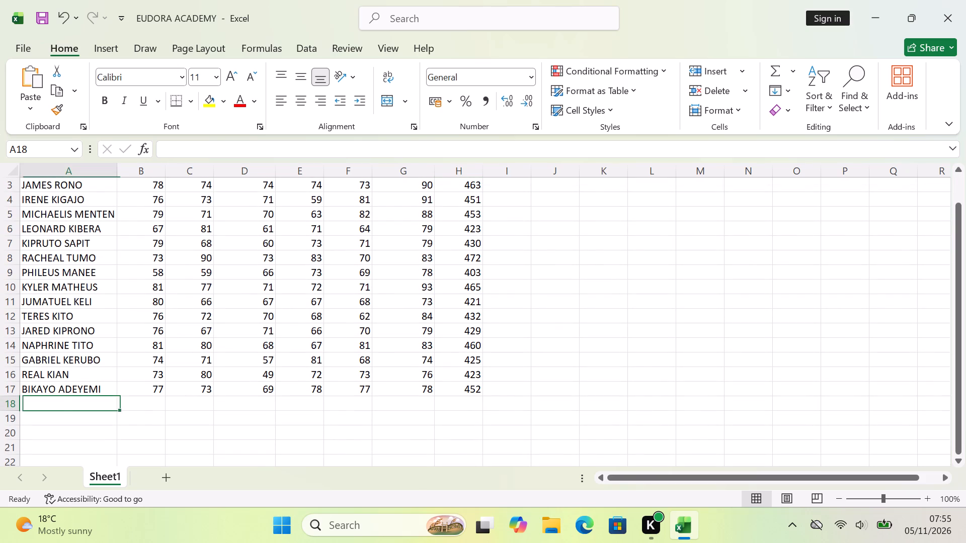
text(ME)
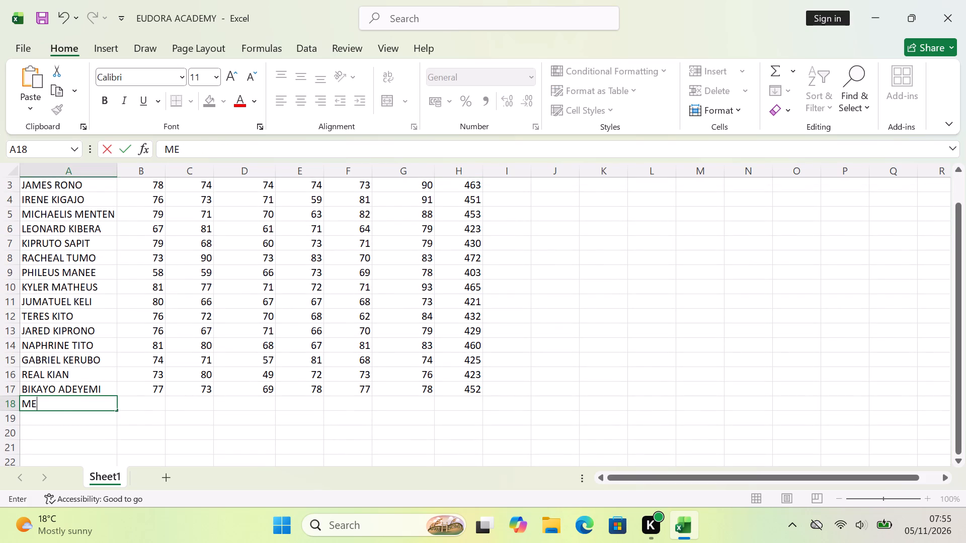
text(AN)
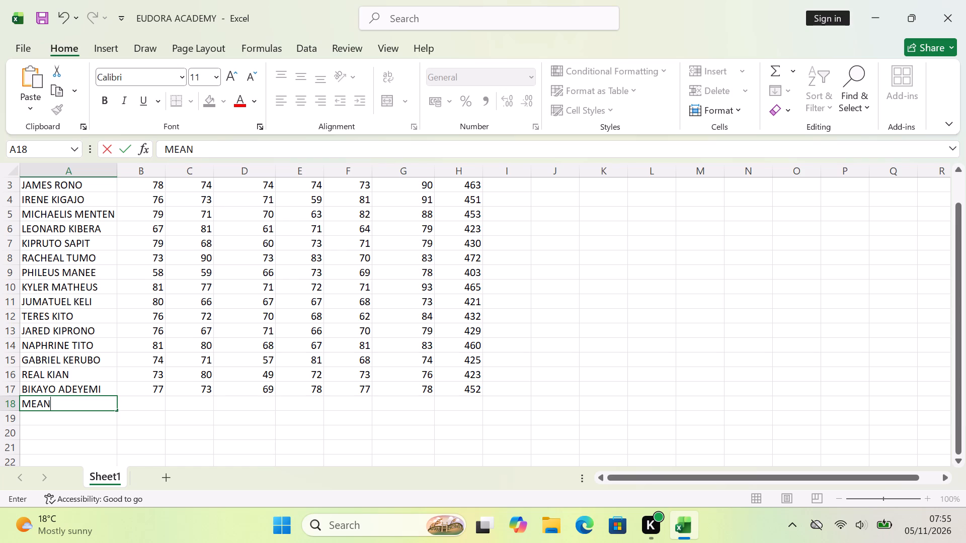
key(BackSpace)
key(BackSpace)
key(BackSpace)
key(BackSpace)
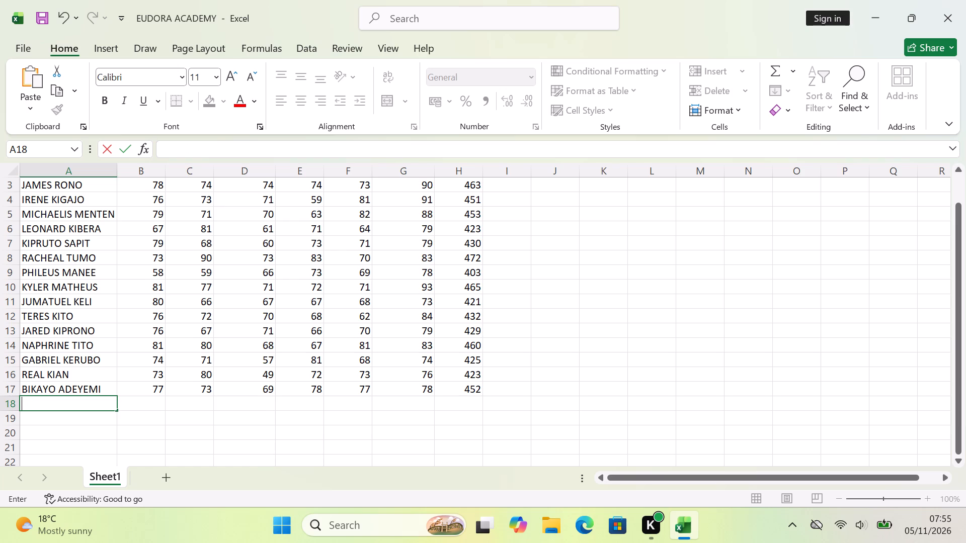
text(SUB)
key(j)
text(ECT MEAN)
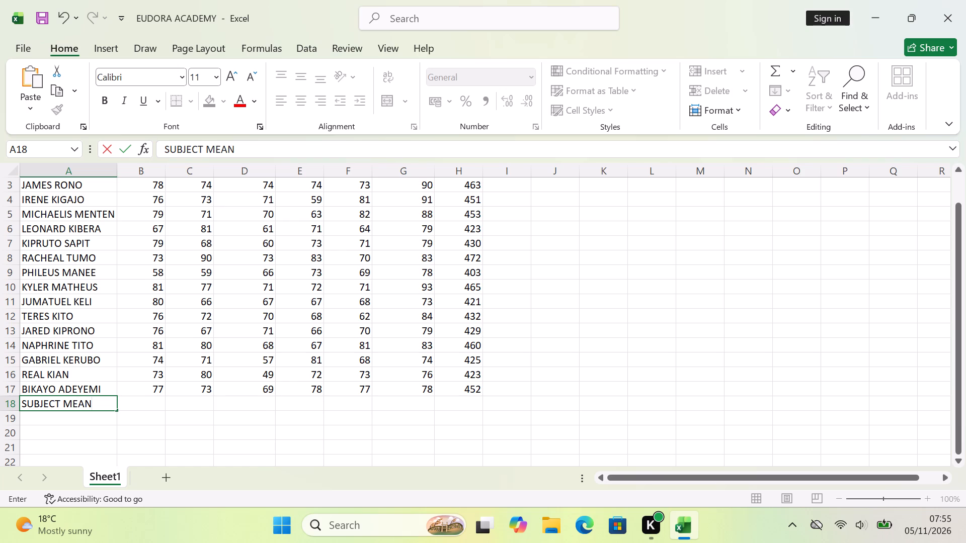
click(141, 401)
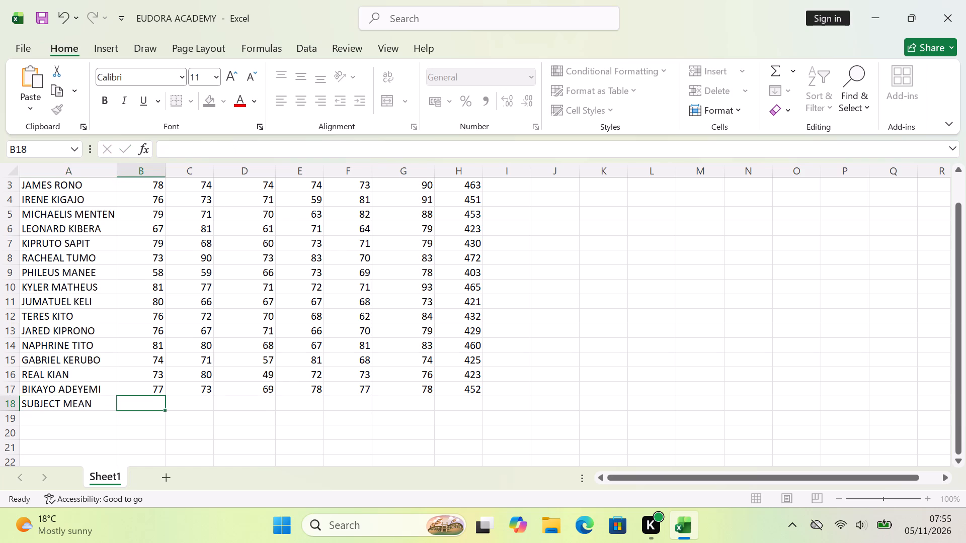
Add the column header RANK in cell I2, beside the TOTAL header.
scroll(524, 192, up, 1)
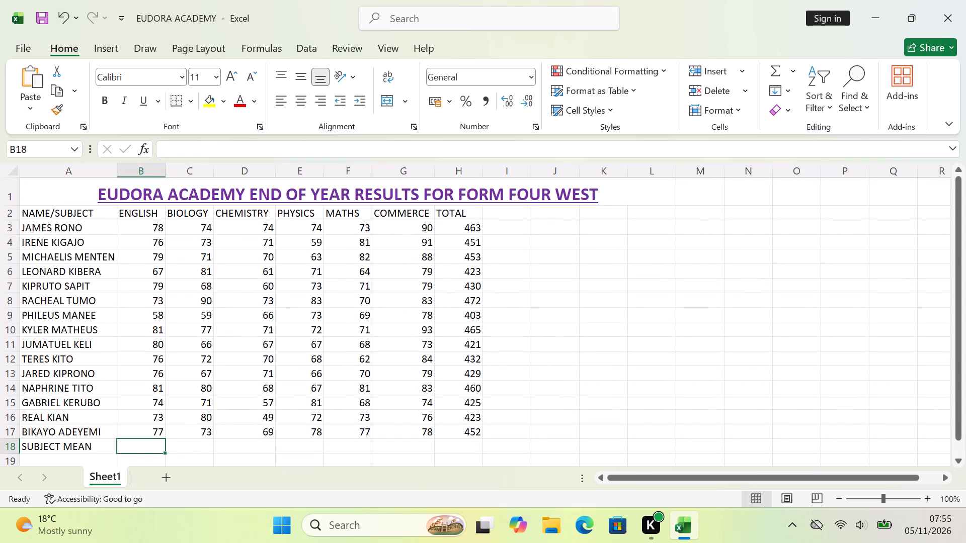
click(509, 216)
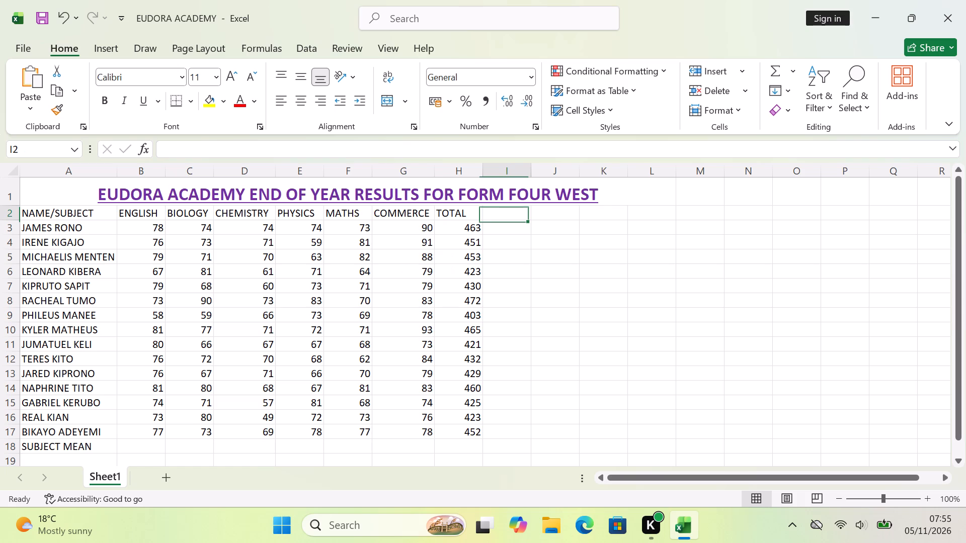
text(RANK)
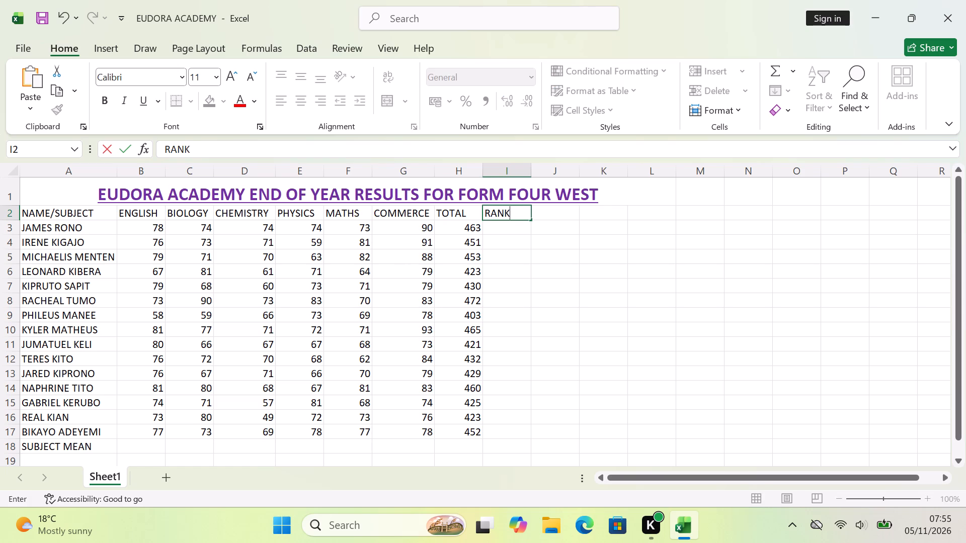
click(515, 224)
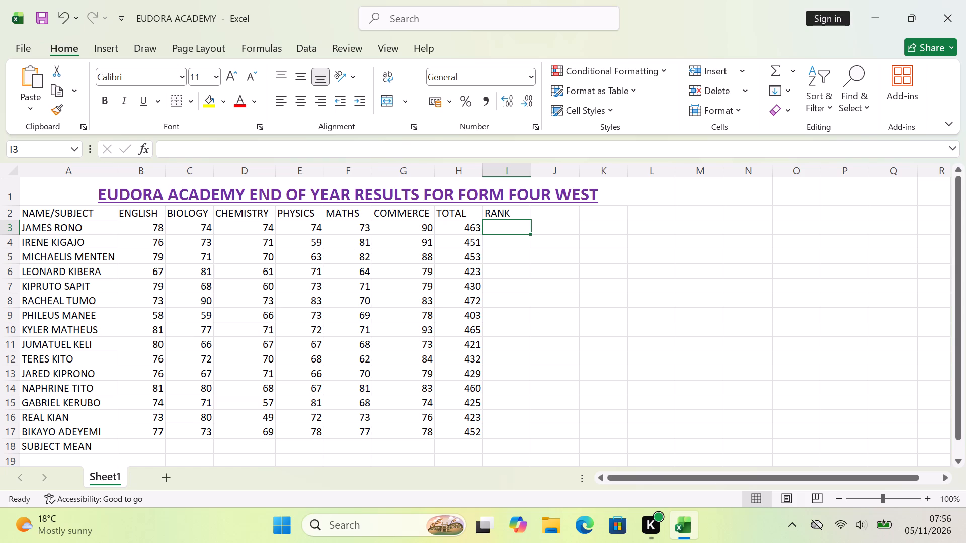
Add the column header MEDIAN in cell J2, beside the RANK header.
click(547, 214)
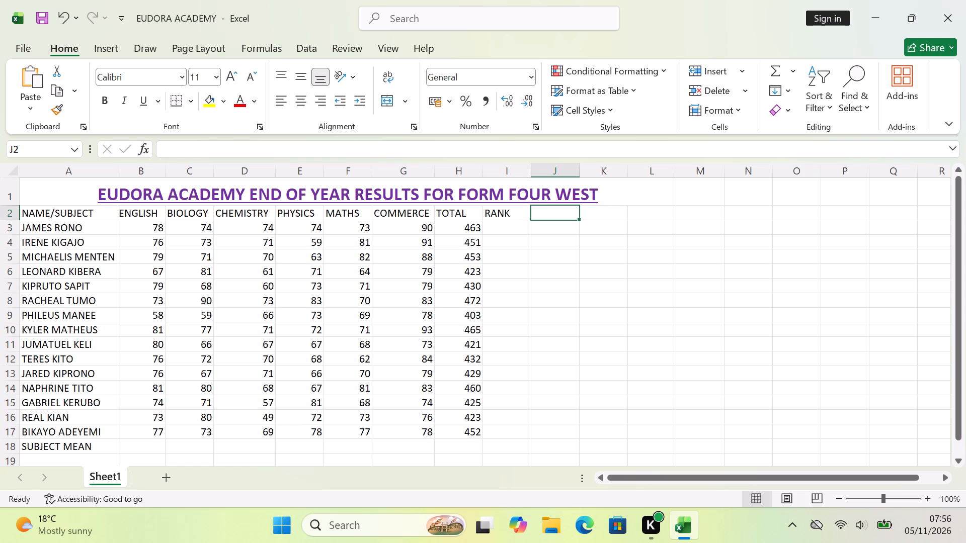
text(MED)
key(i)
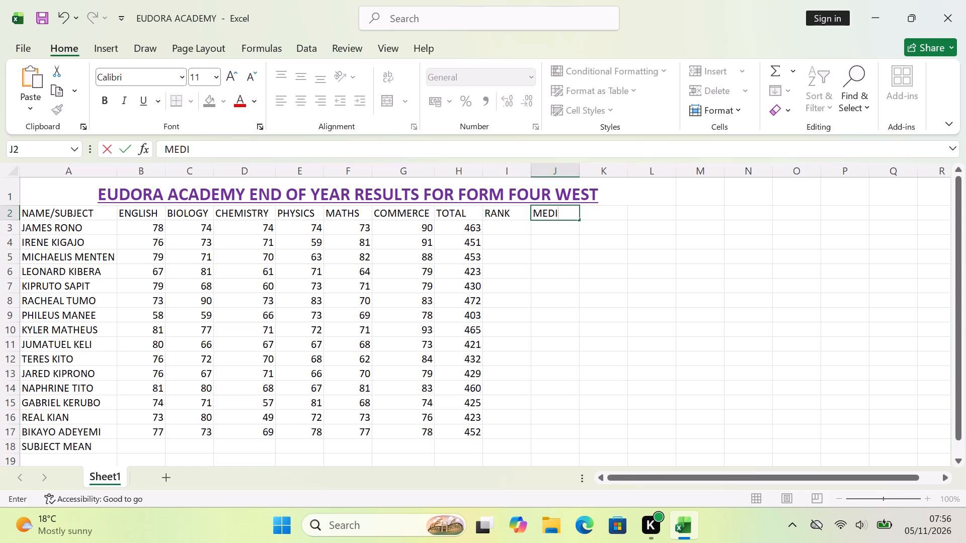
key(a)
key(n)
scroll(276, 342, down, 2)
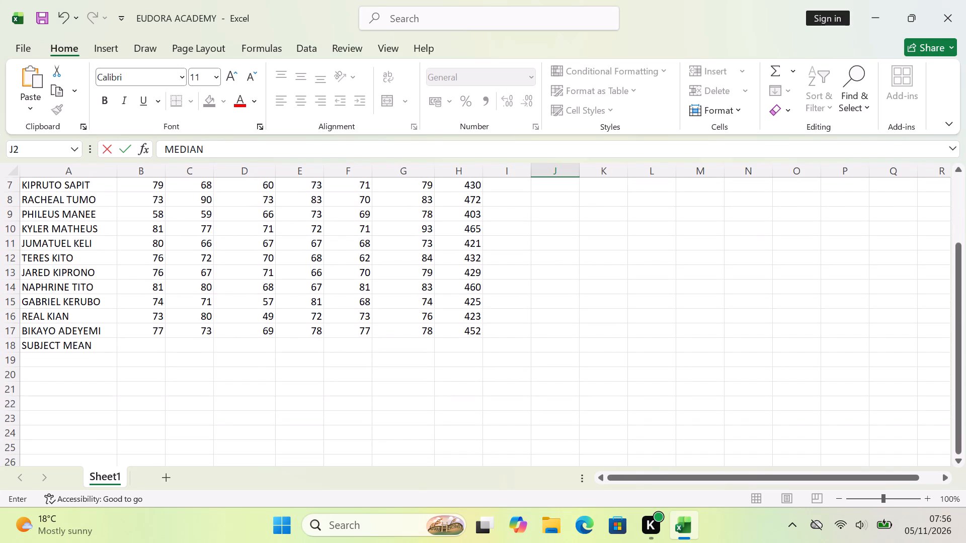
Enter the English subject mean formula =AVERAGE(B3:B17) in cell B18.
click(140, 342)
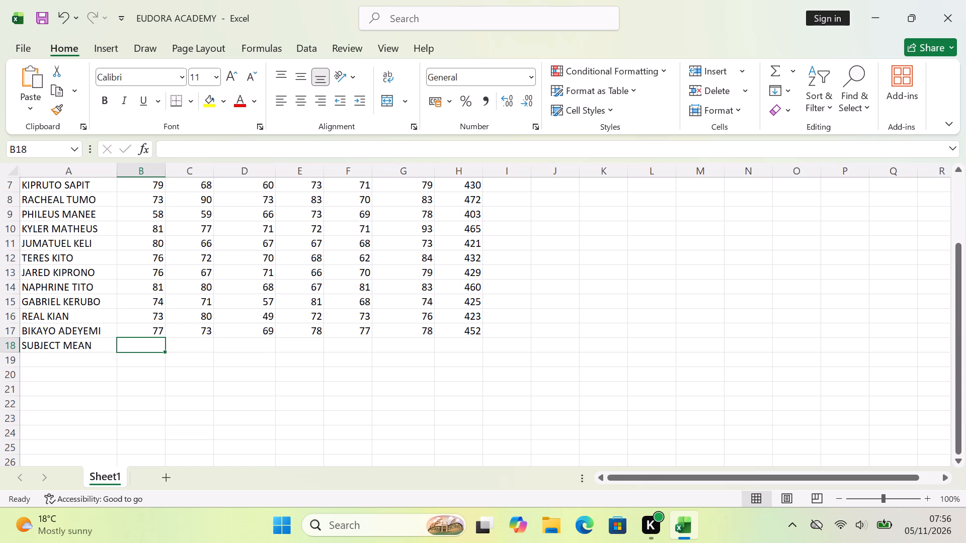
key(equal)
key(a)
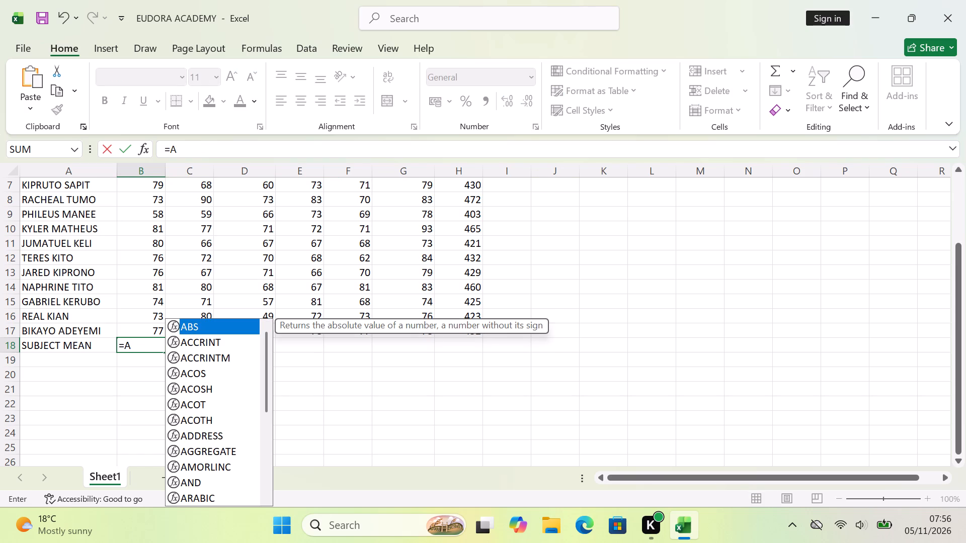
text(VERAGE)
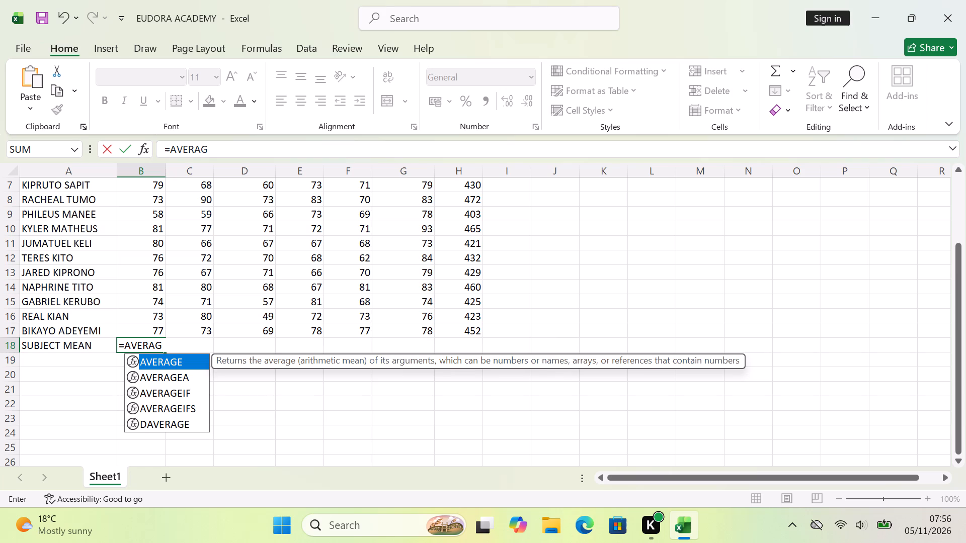
key(shift+parenleft)
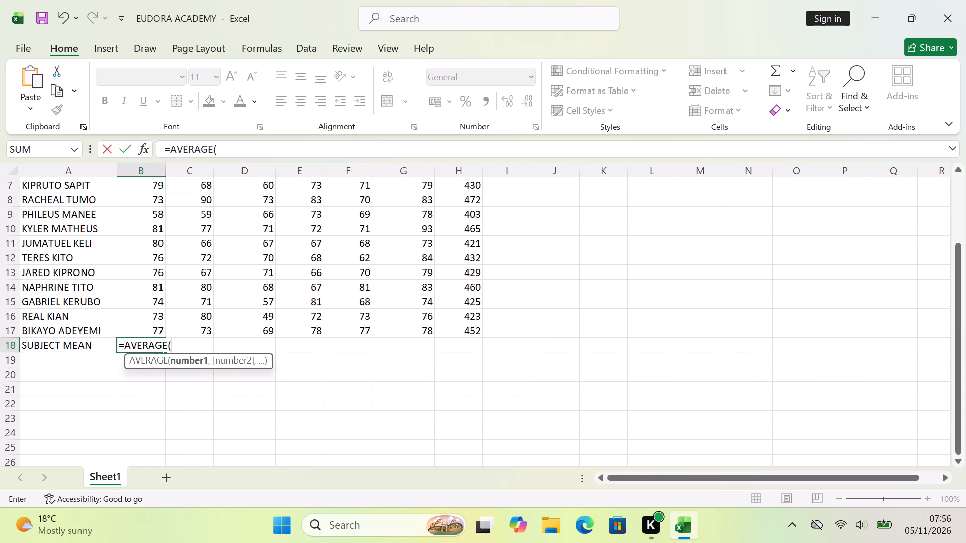
scroll(140, 342, up, 2)
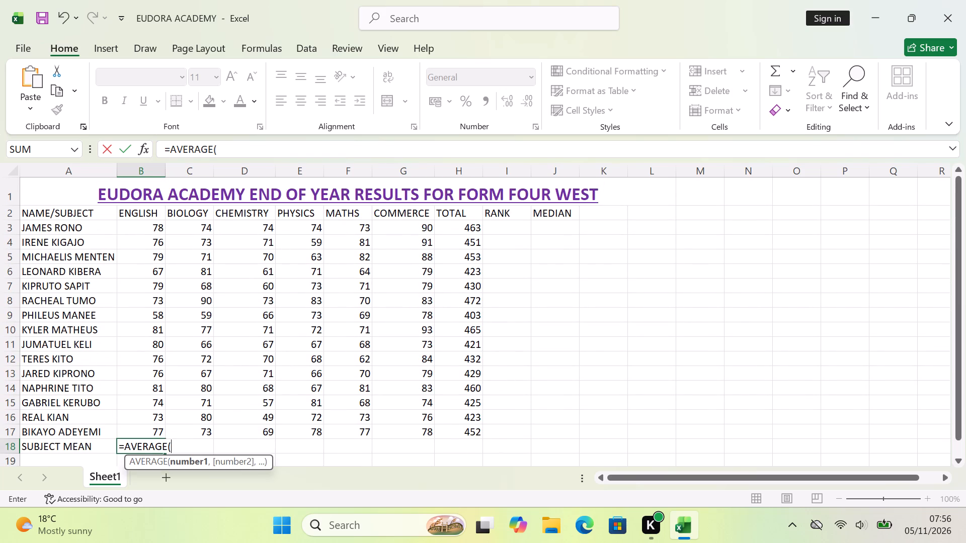
scroll(140, 342, up, 2)
scroll(140, 342, down, 1)
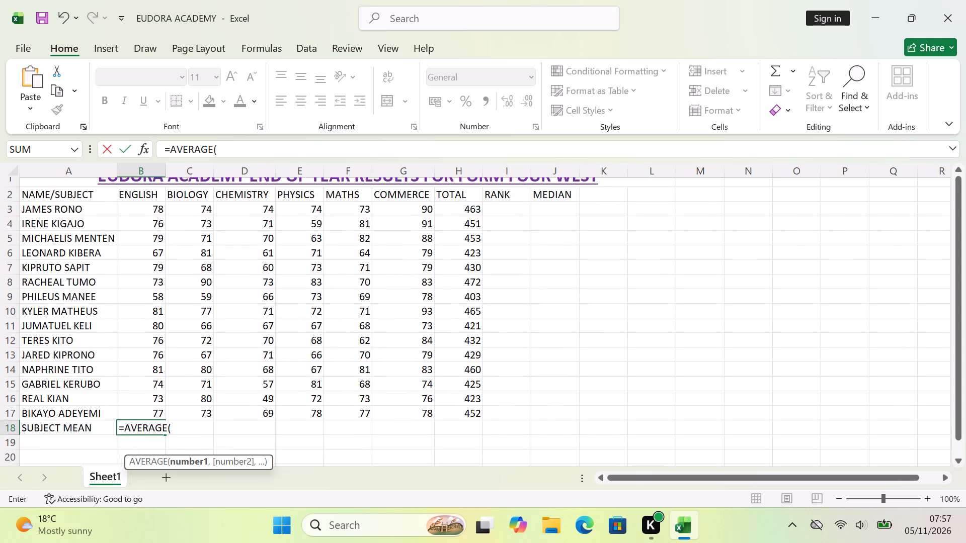
scroll(140, 342, down, 2)
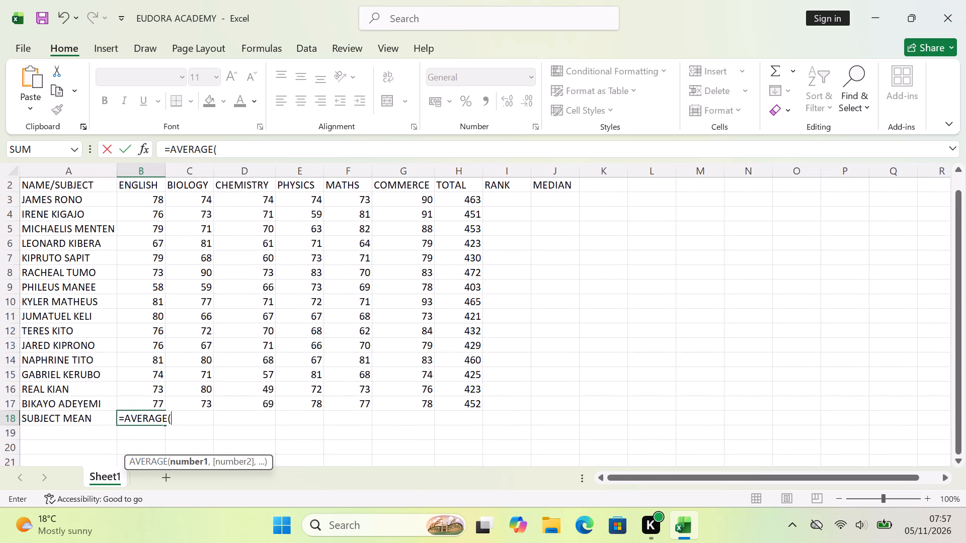
text(B3)
key(shift+colon)
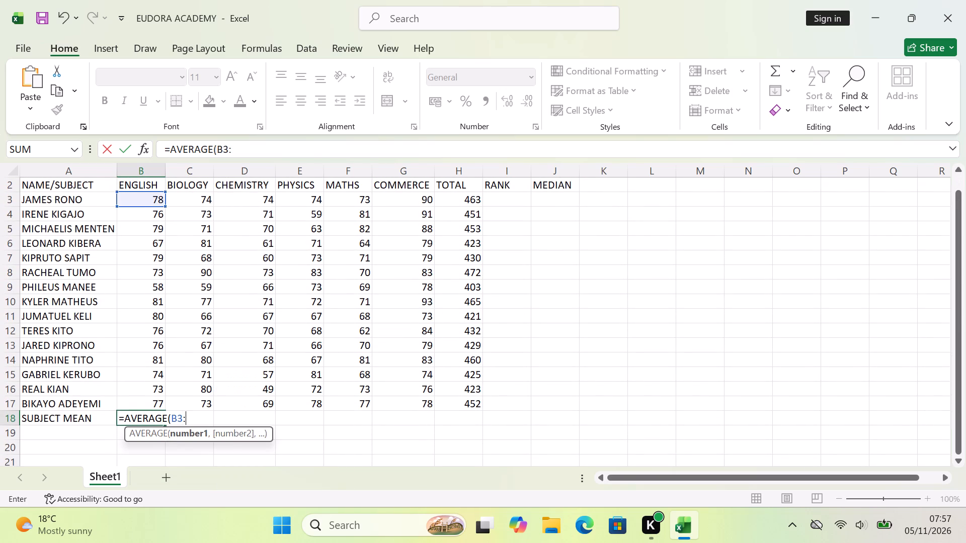
text(B17)
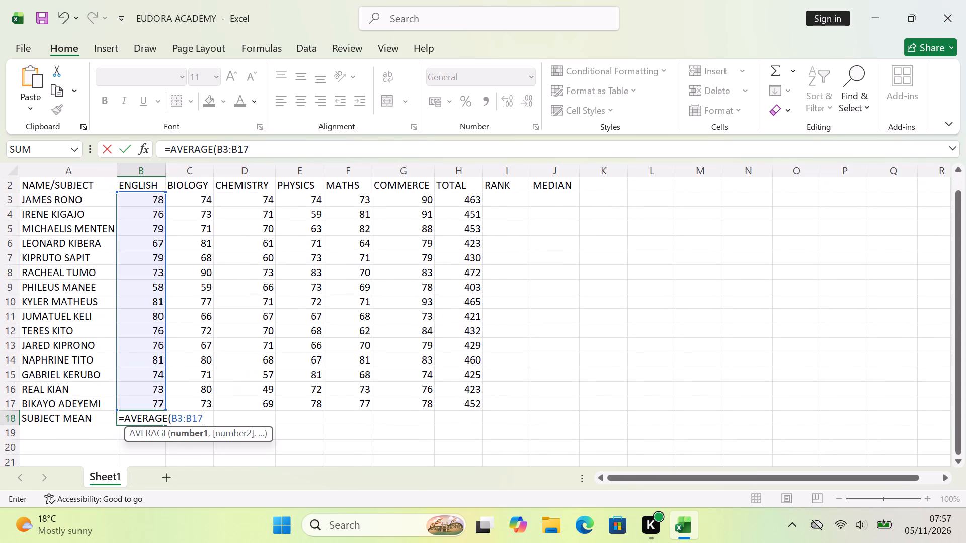
key(shift+parenright)
key(Return)
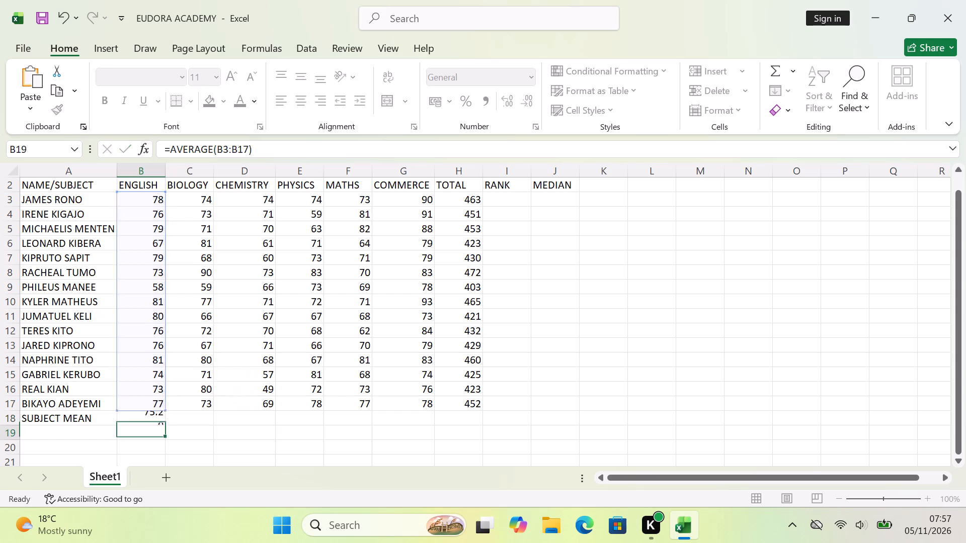
Enter the Biology subject mean formula =AVERAGE(C3:C17) in cell C18.
click(179, 419)
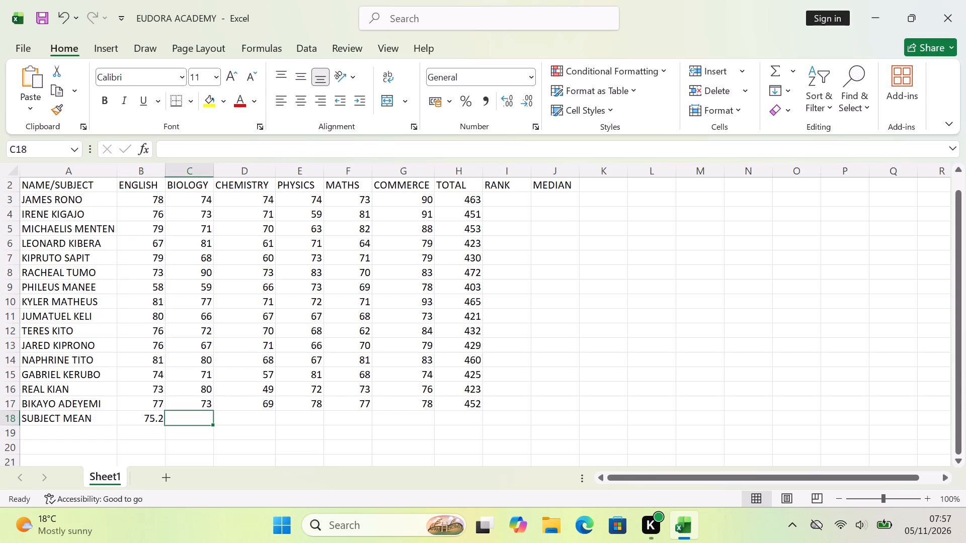
key(equal)
text(AVERAGE)
key(shift+parenleft)
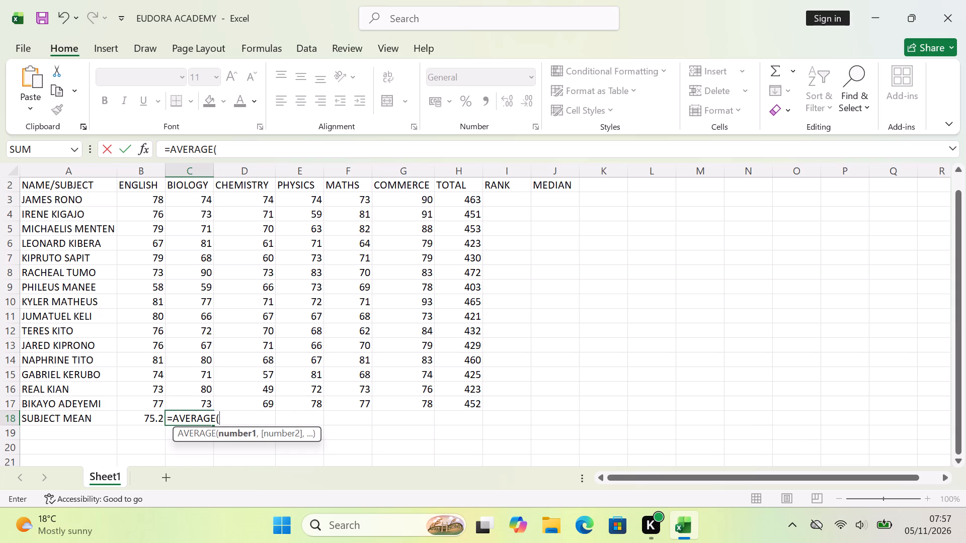
key(c)
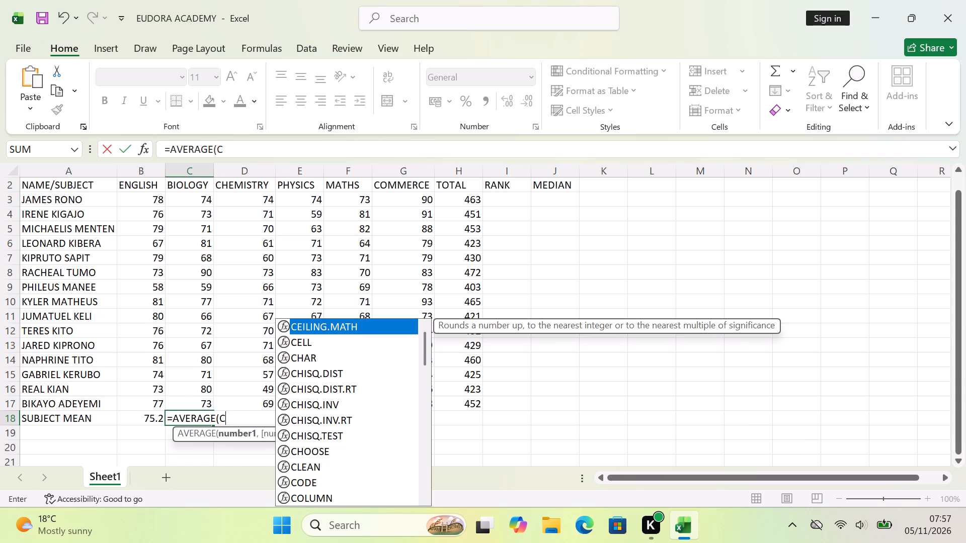
key(3)
text(;C17)
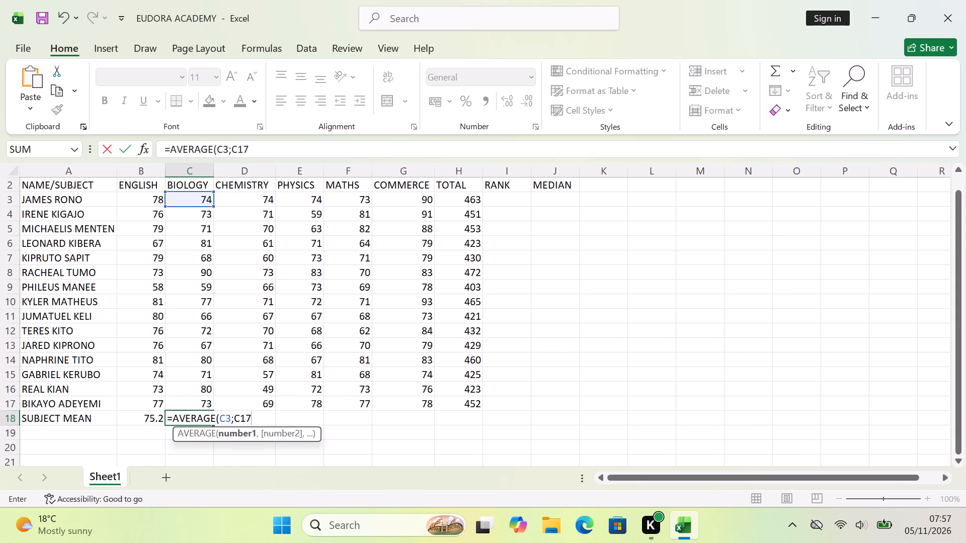
key(shift+parenright)
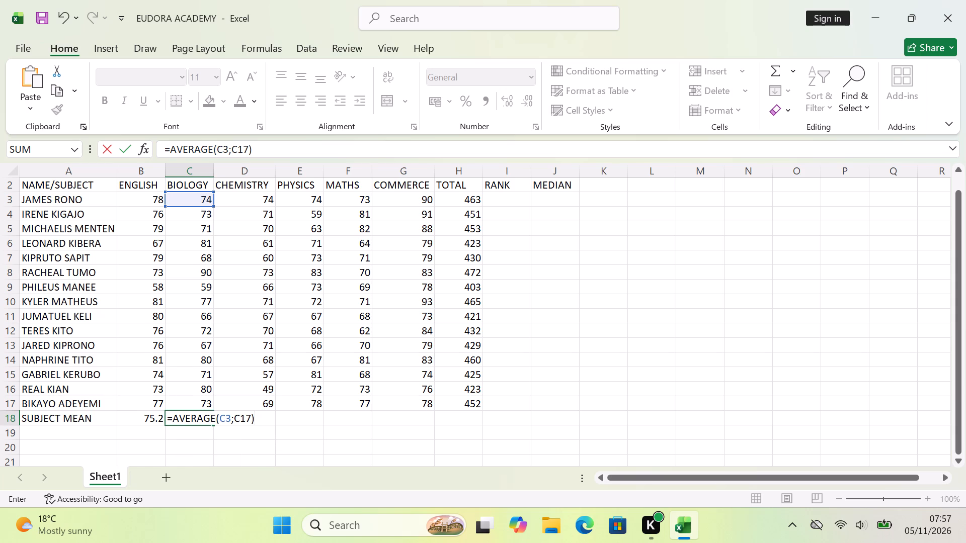
click(234, 419)
key(BackSpace)
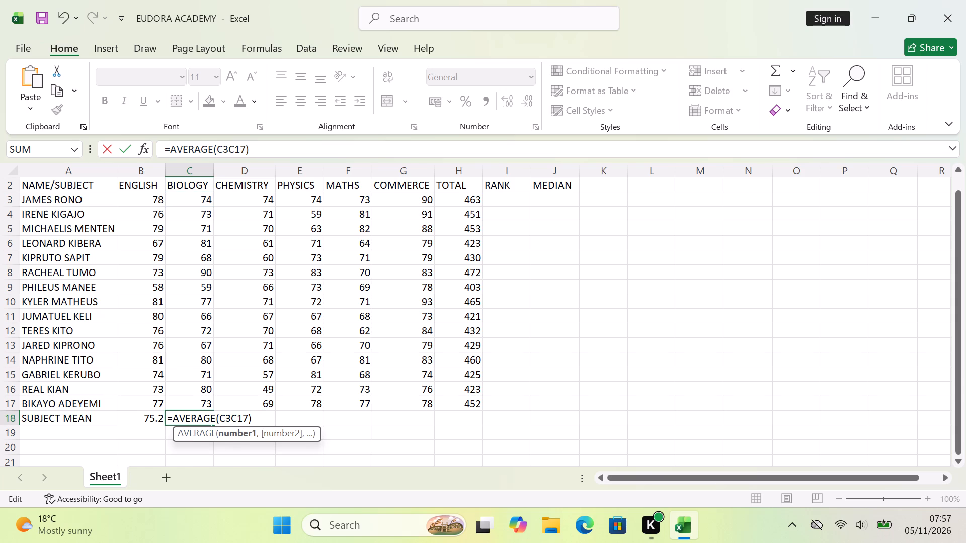
key(shift+colon)
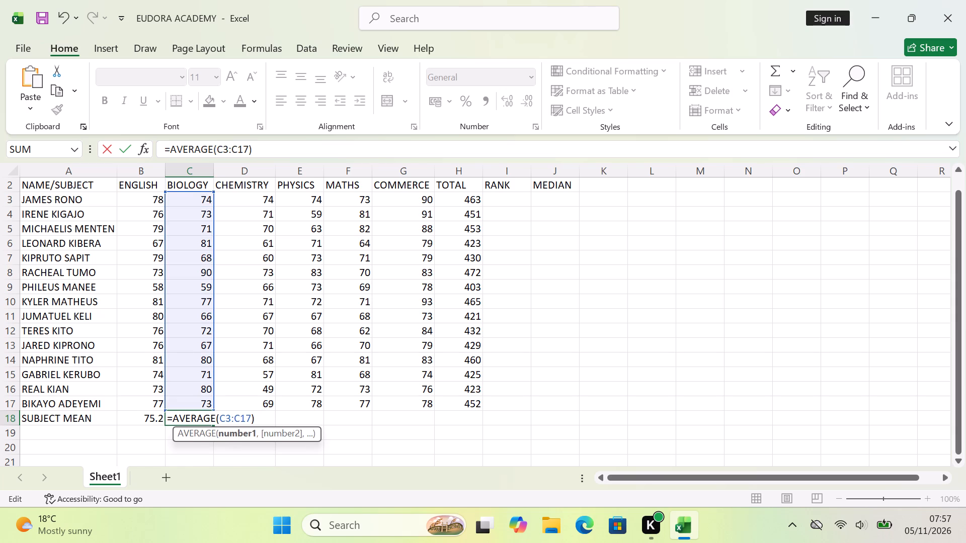
click(257, 417)
key(Return)
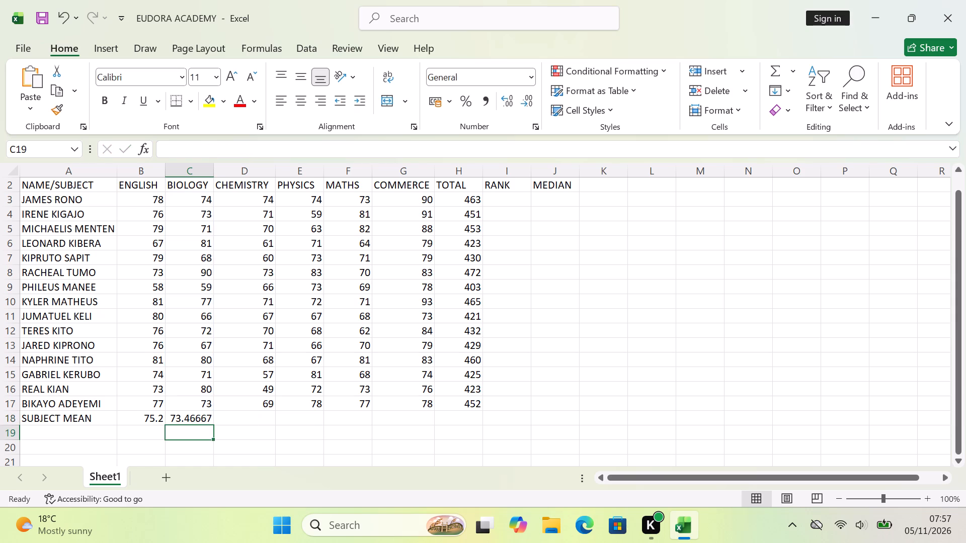
Enter the Chemistry subject mean formula =AVERAGE(D3:D17) in cell D18.
click(247, 416)
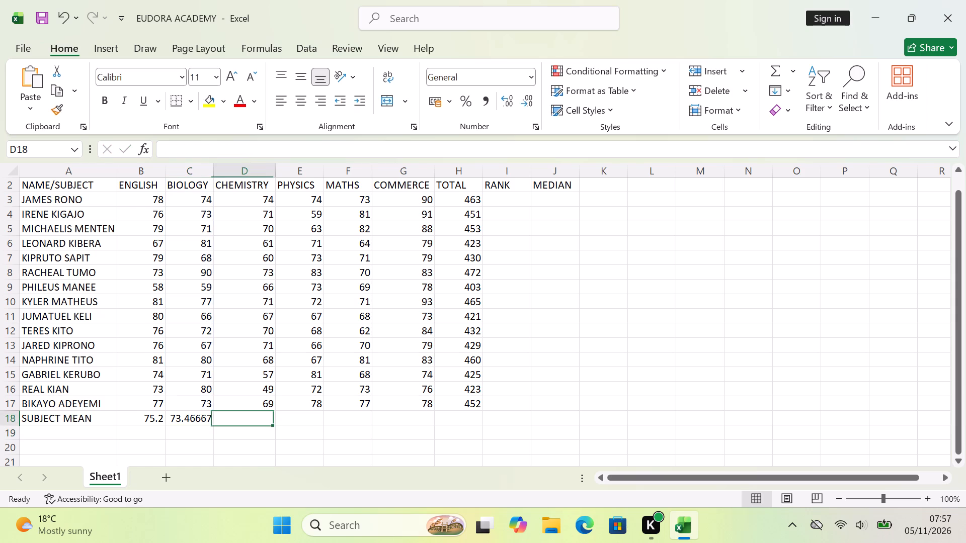
text(=AVERA)
text(GE)
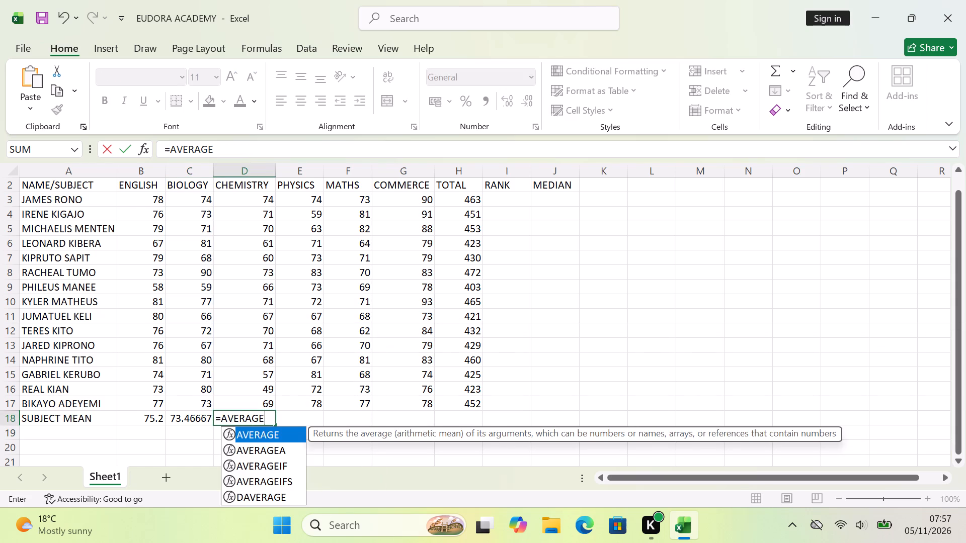
key(shift+parenleft)
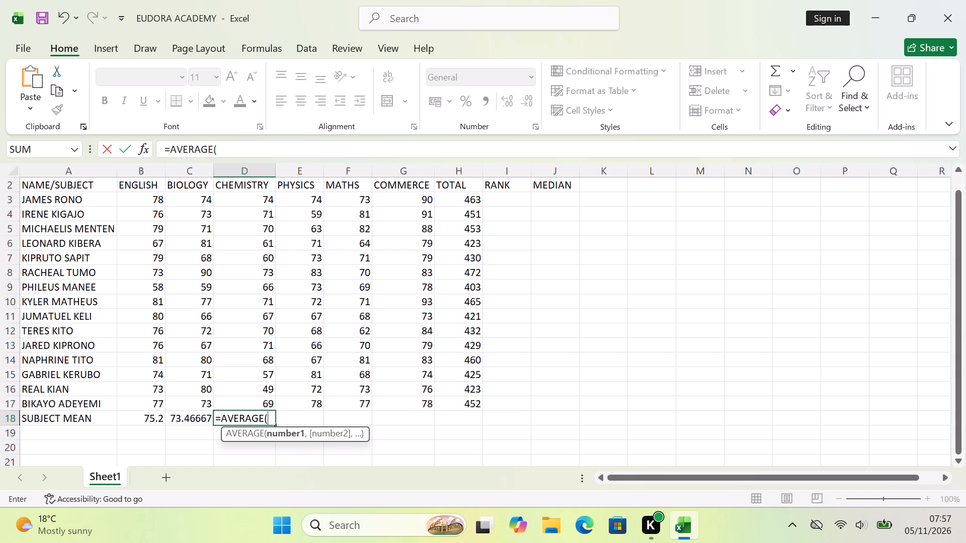
text(D3)
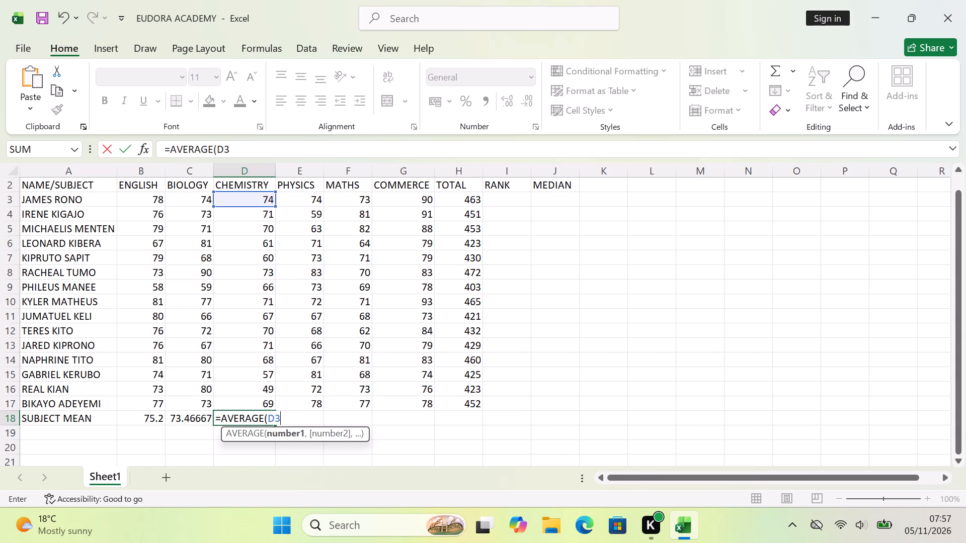
key(shift+colon)
text(D17)
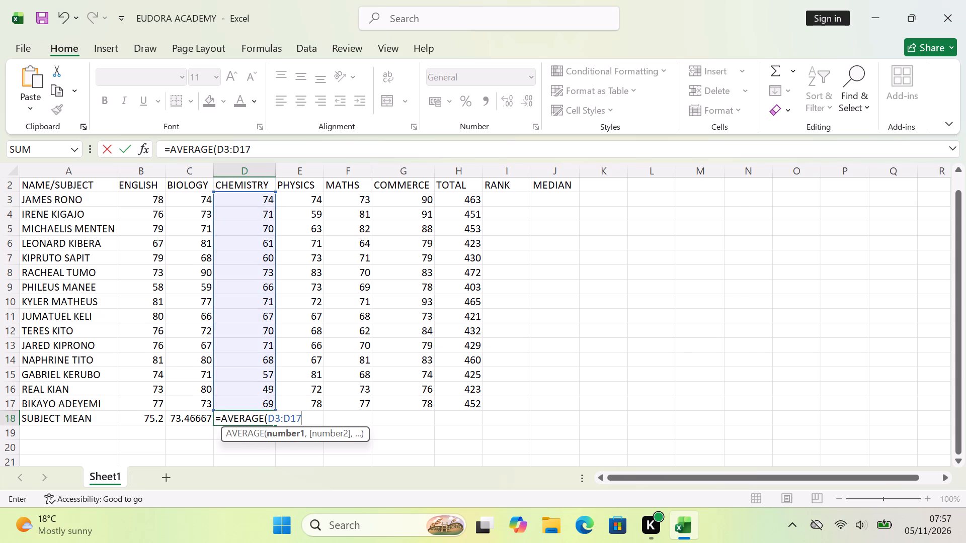
key(0)
key(BackSpace)
key(shift+parenright)
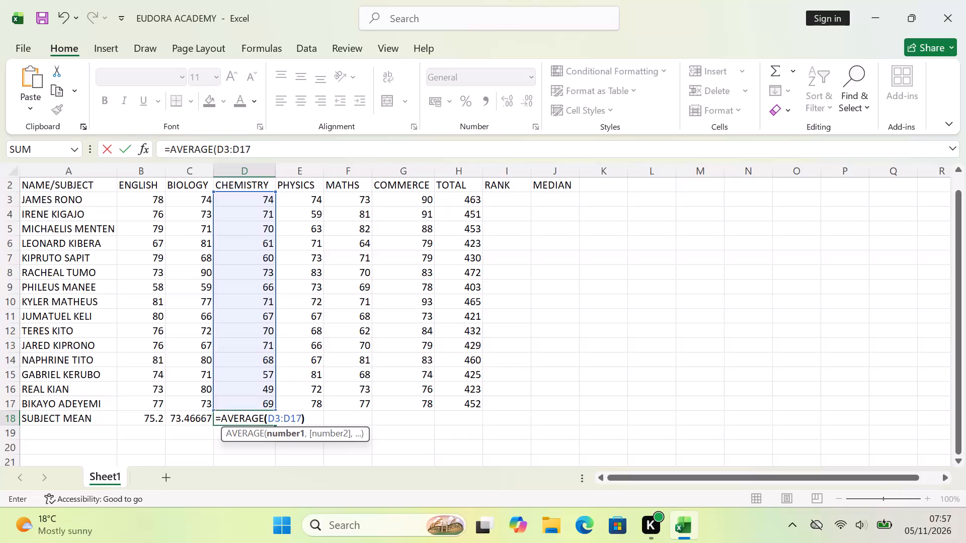
key(Return)
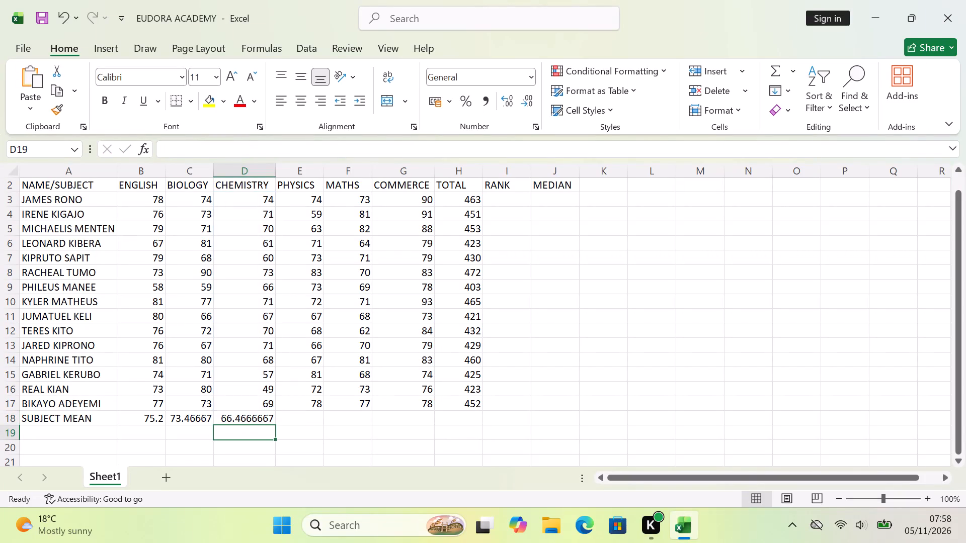
Enter the Physics subject mean formula =AVERAGE(E3:E17) in cell E18.
click(286, 416)
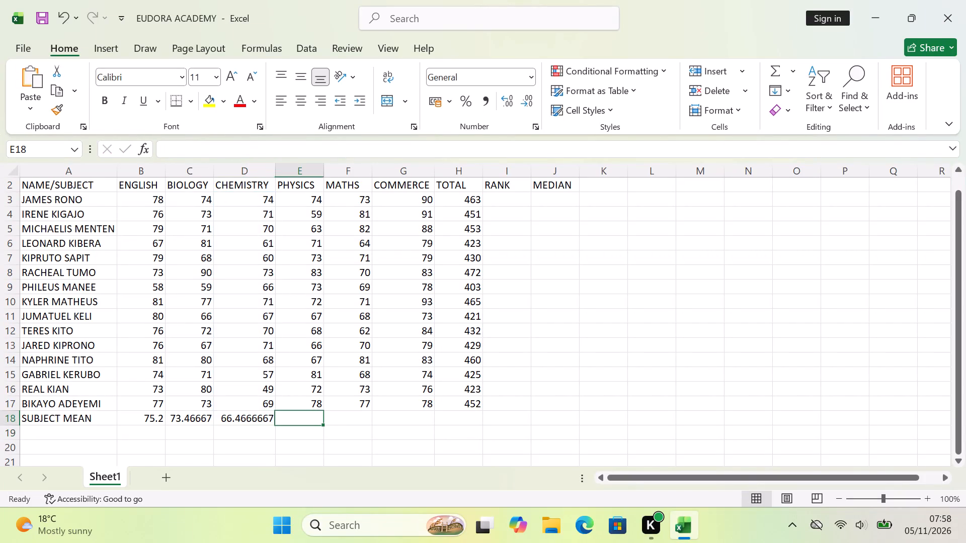
text(=AVERA)
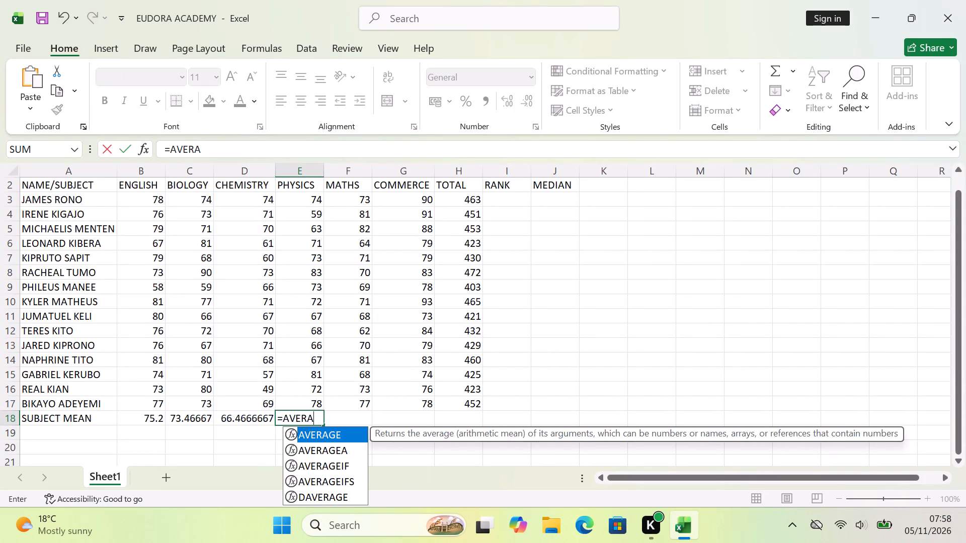
key(g)
key(e)
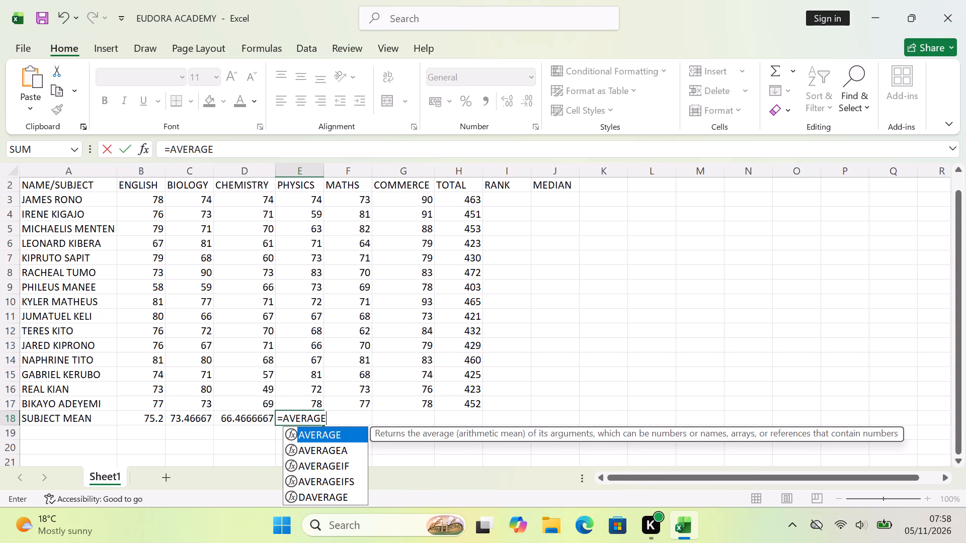
key(shift+parenleft)
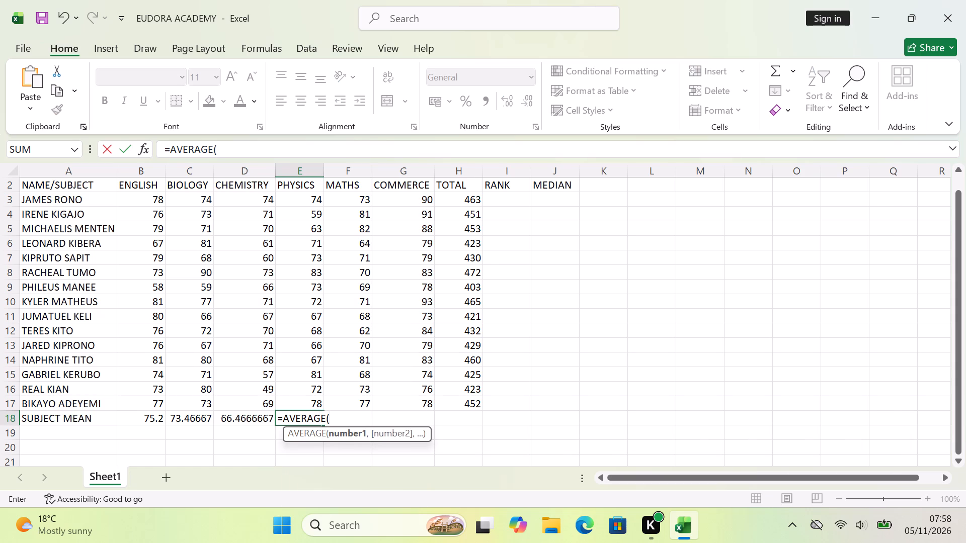
text(E3)
key(shift+colon)
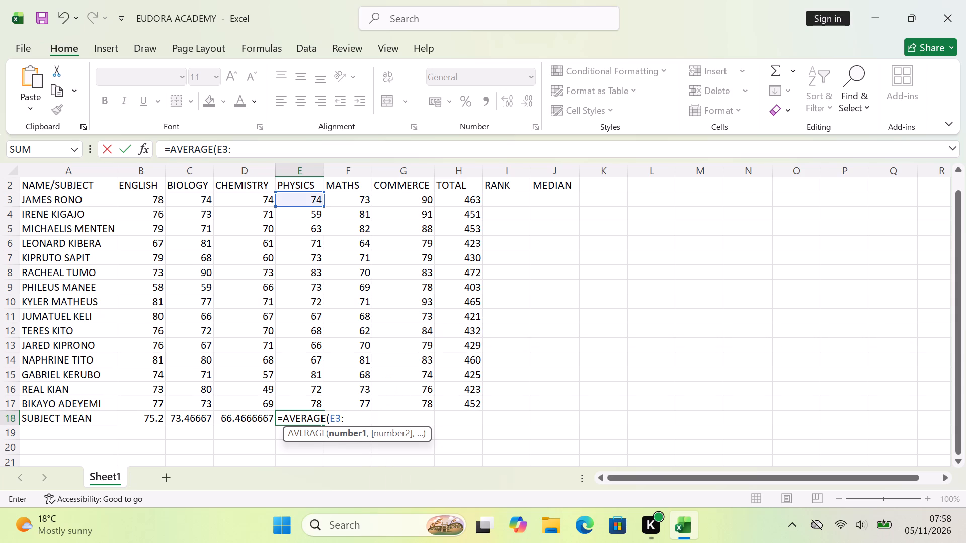
text(E17)
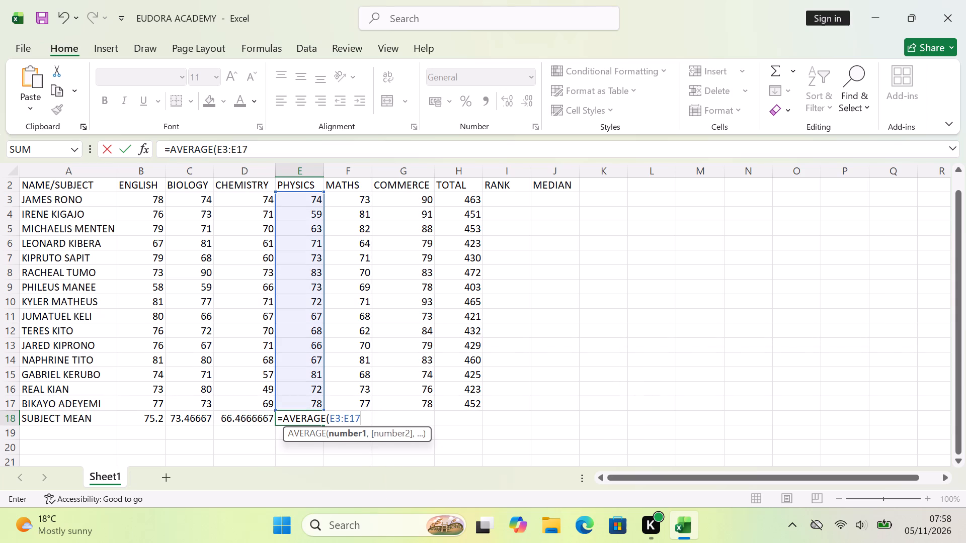
key(shift+parenright)
key(Return)
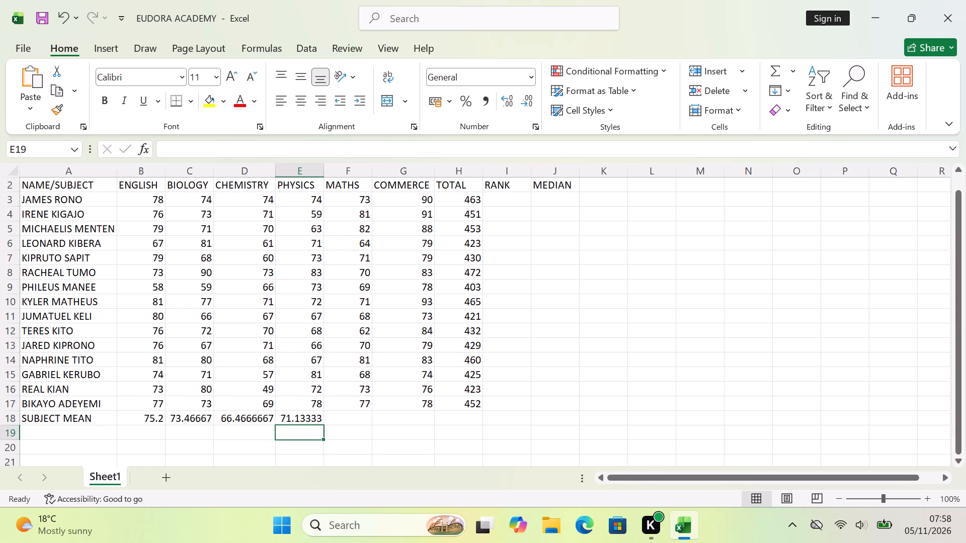
Enter the Maths subject mean formula =AVERAGE(F3:F17) in cell F18.
click(334, 422)
text(=AVERAGE)
key(shift+parenleft)
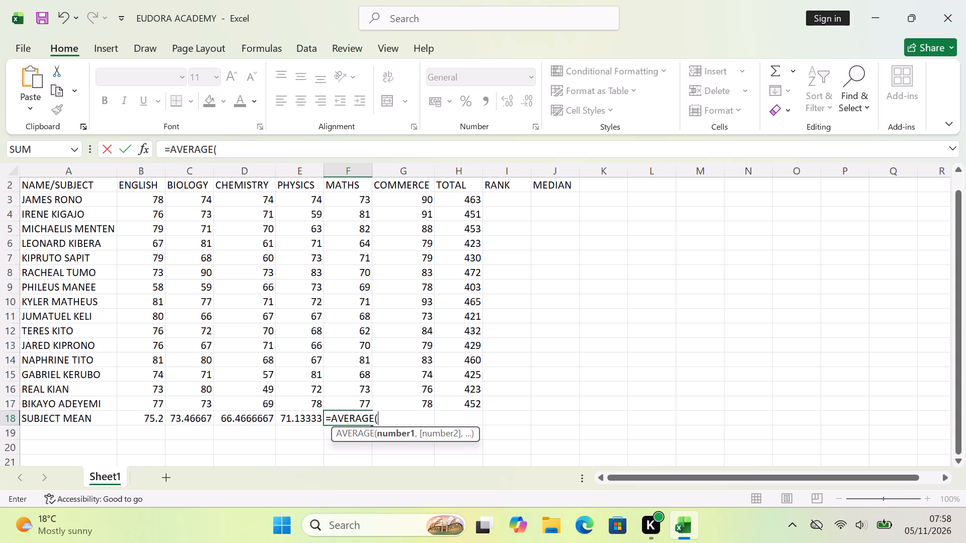
text(F3)
key(shift+colon)
text(F17)
key(shift+parenright)
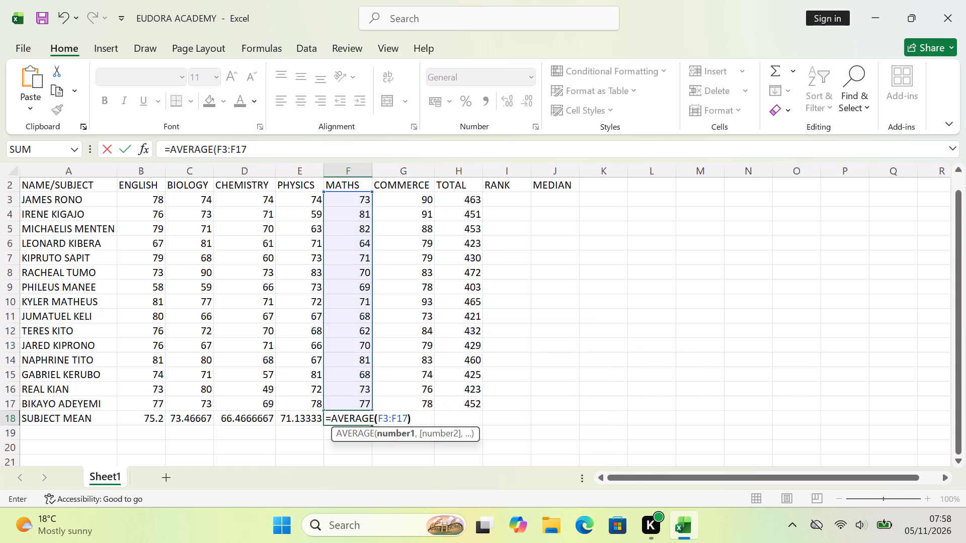
key(Return)
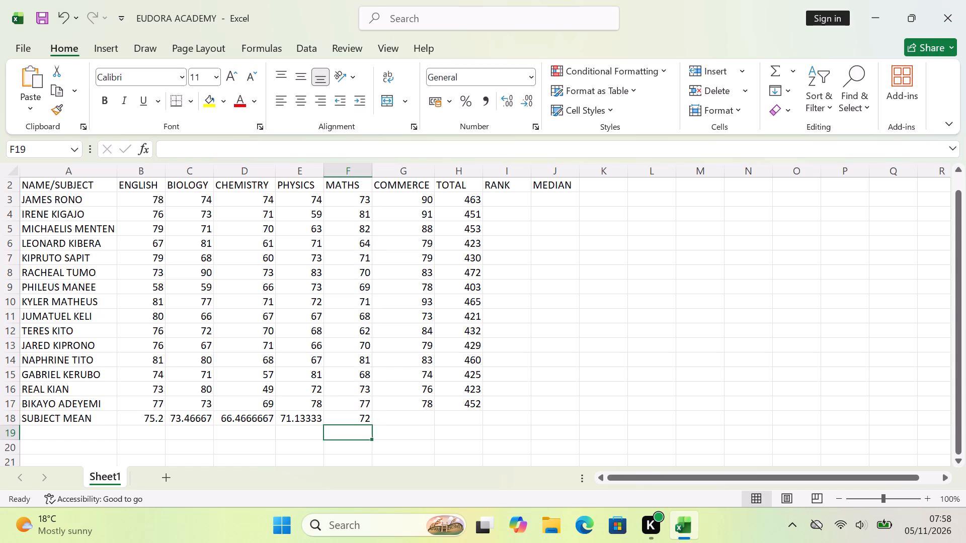
Enter the Commerce subject mean formula =AVERAGE(G3:G17) in cell G18.
click(394, 417)
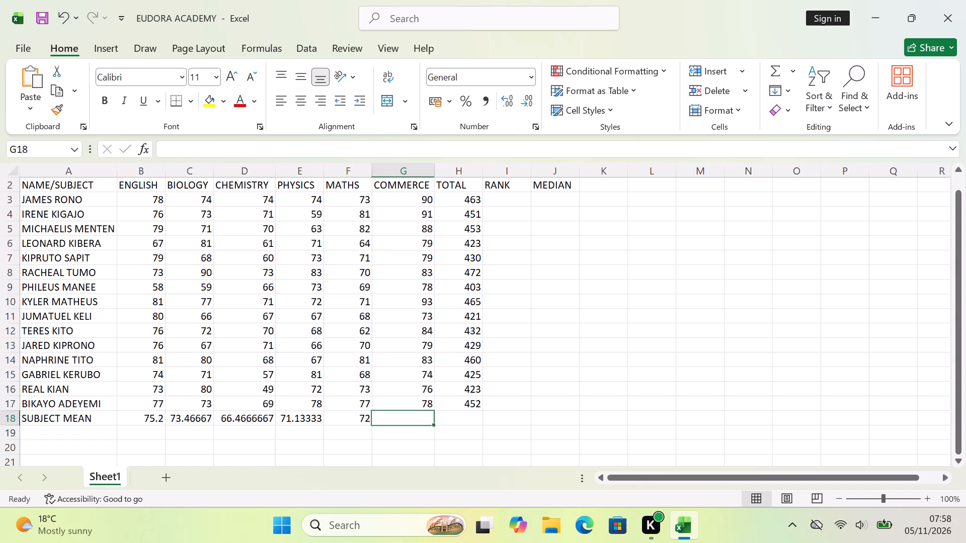
key(equal)
text(AVERAGE)
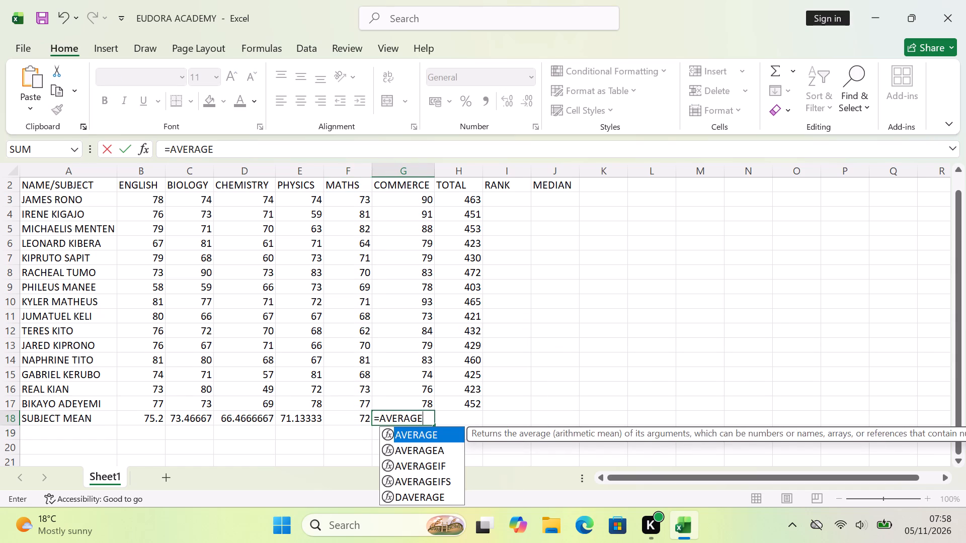
key(shift+parenleft)
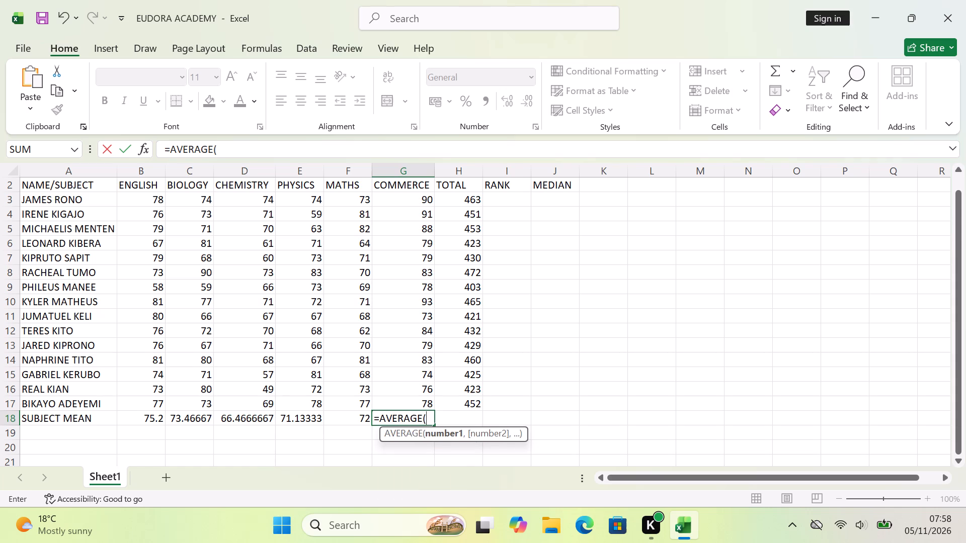
text(G3)
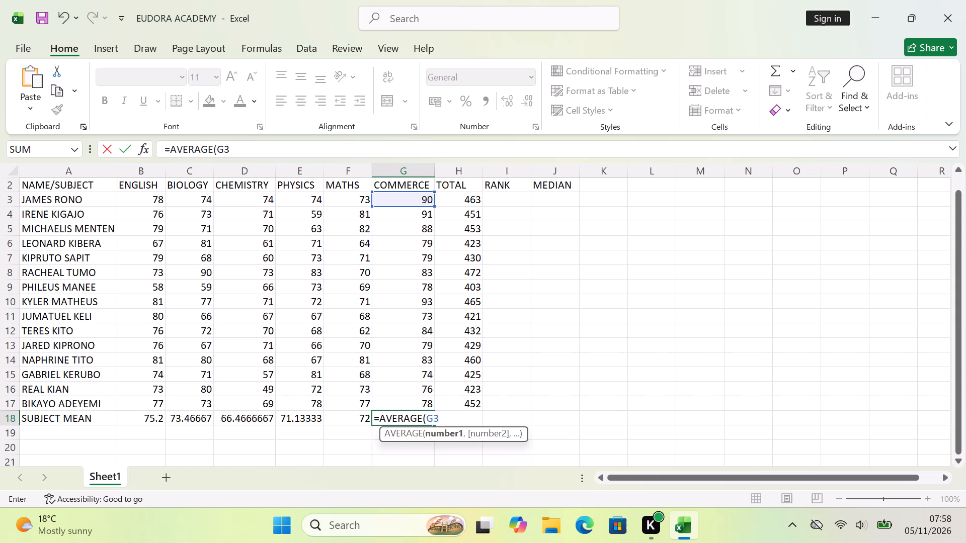
text(:G17)
key(shift+parenright)
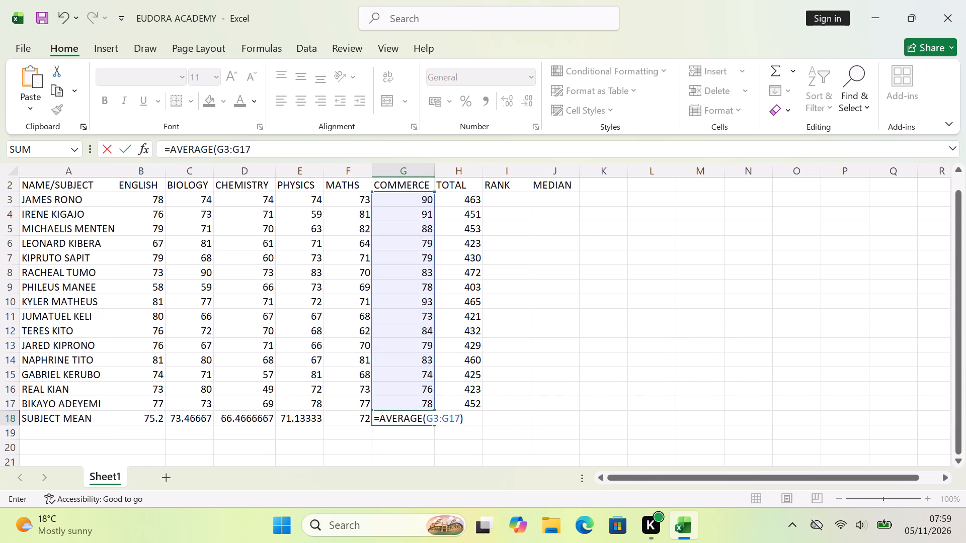
key(Return)
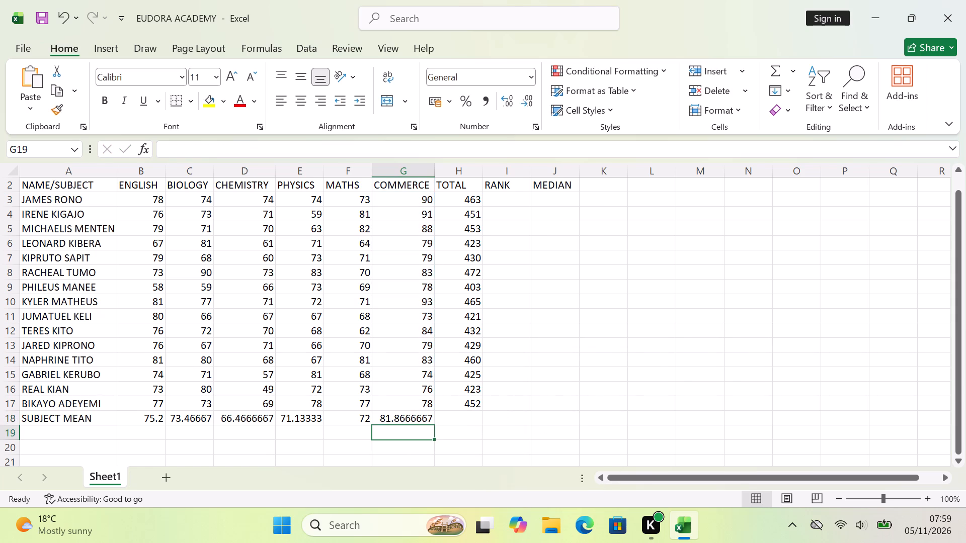
Enter the mean formula =AVERAGE(H3:H17) for the TOTAL column in cell H18.
click(446, 418)
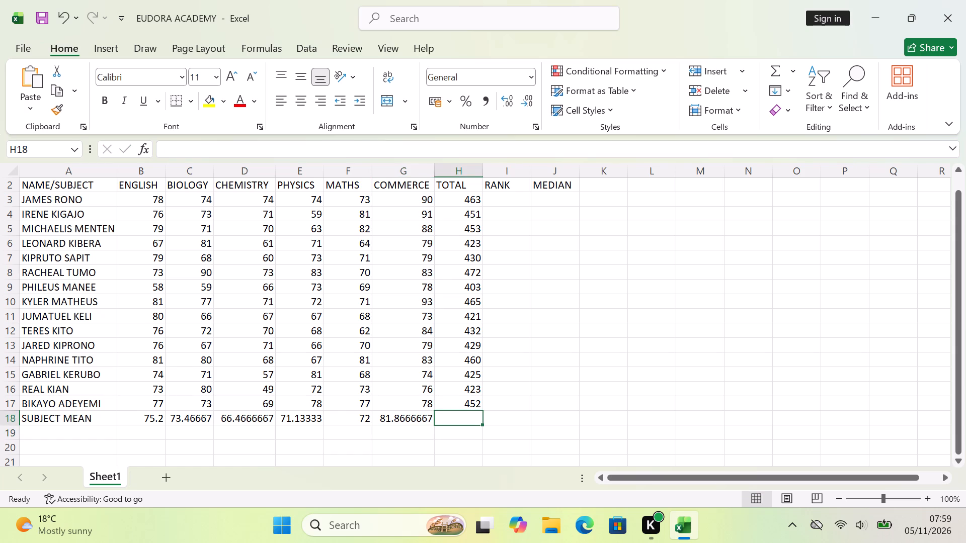
key(equal)
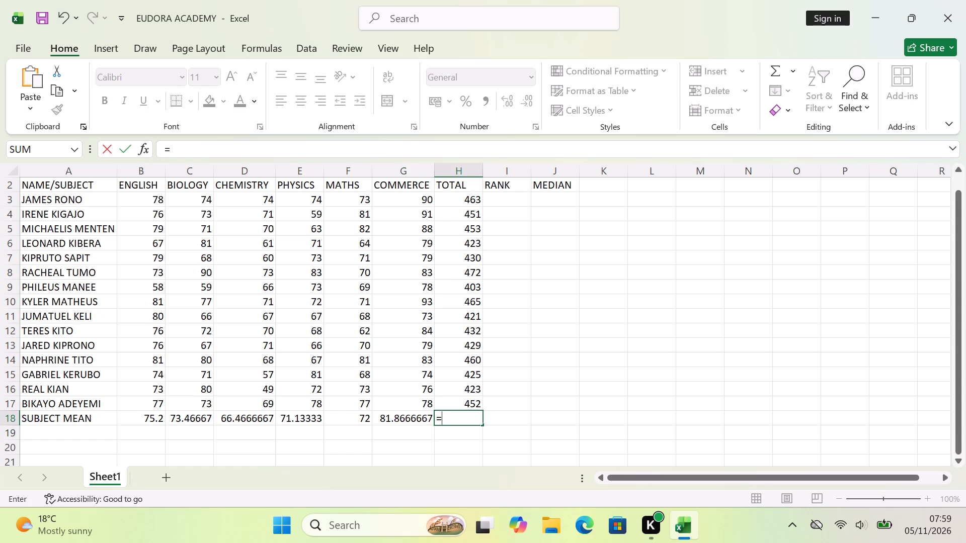
key(a)
text(VRA)
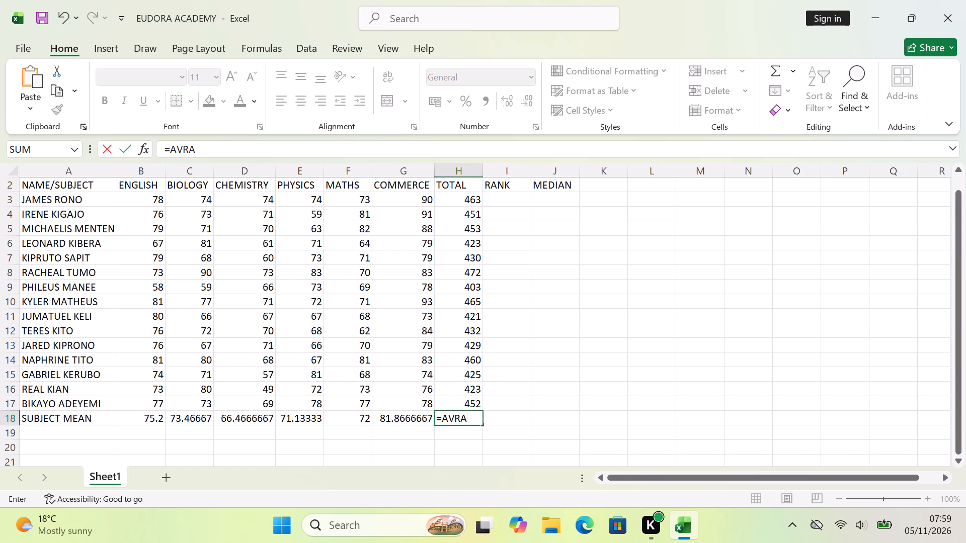
click(454, 413)
key(e)
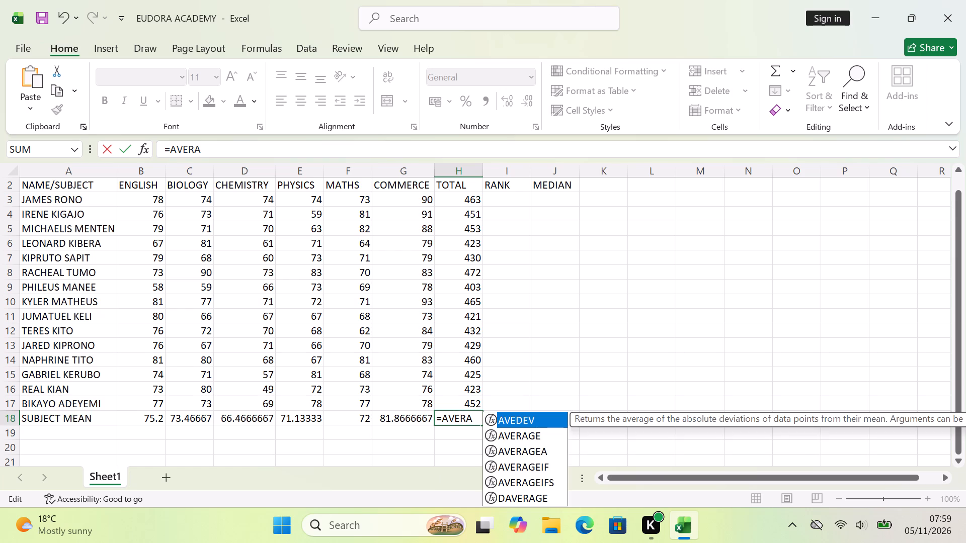
click(476, 419)
text(GE)
key(9)
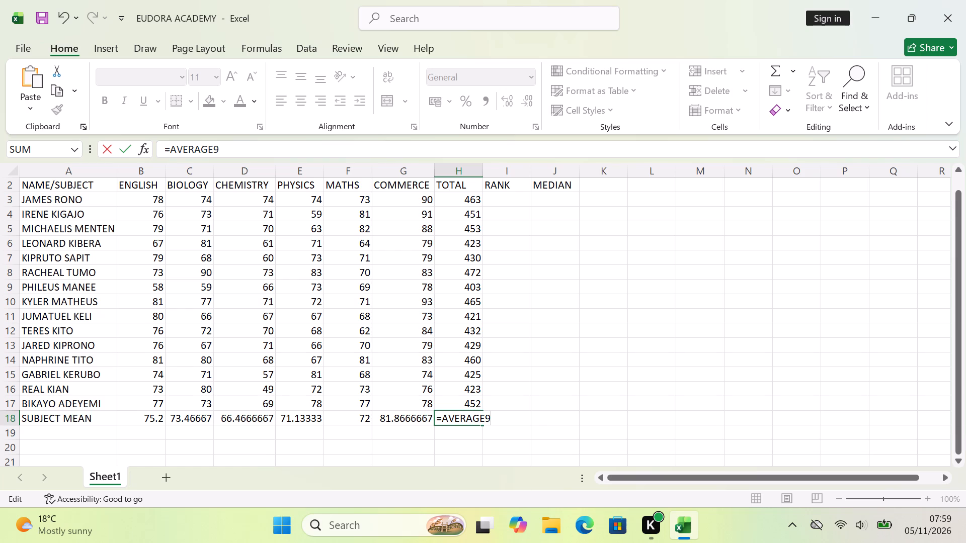
key(BackSpace)
key(BackSpace)
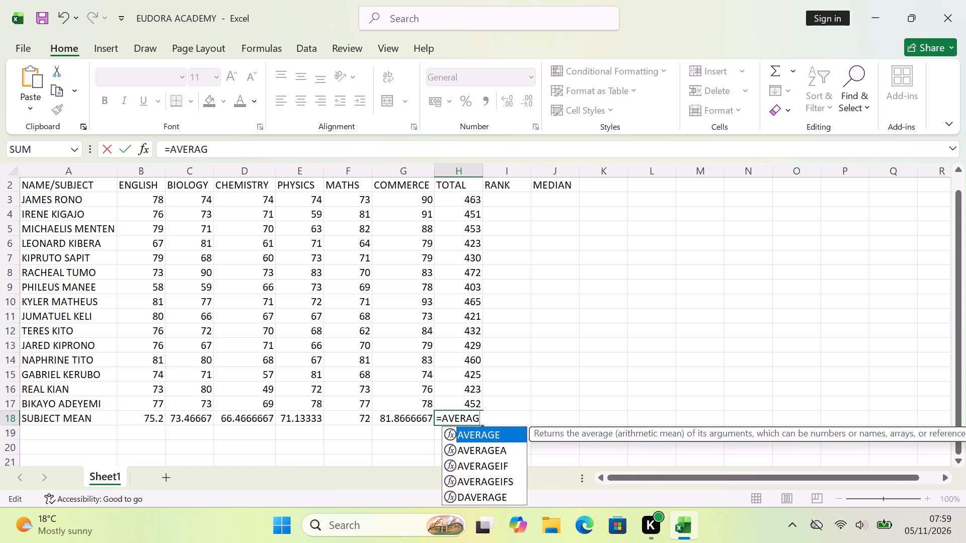
key(e)
key(shift+parenleft)
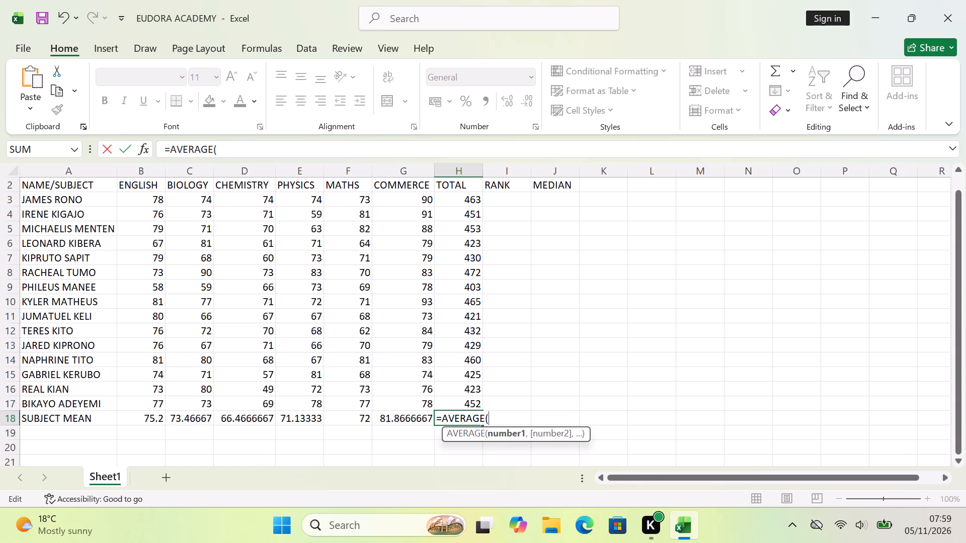
key(h)
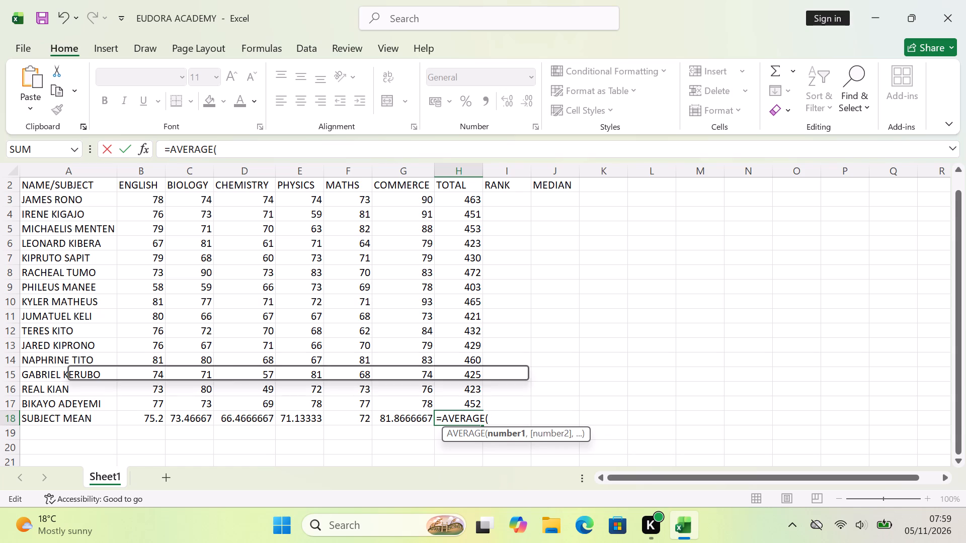
key(3)
text(:H17)
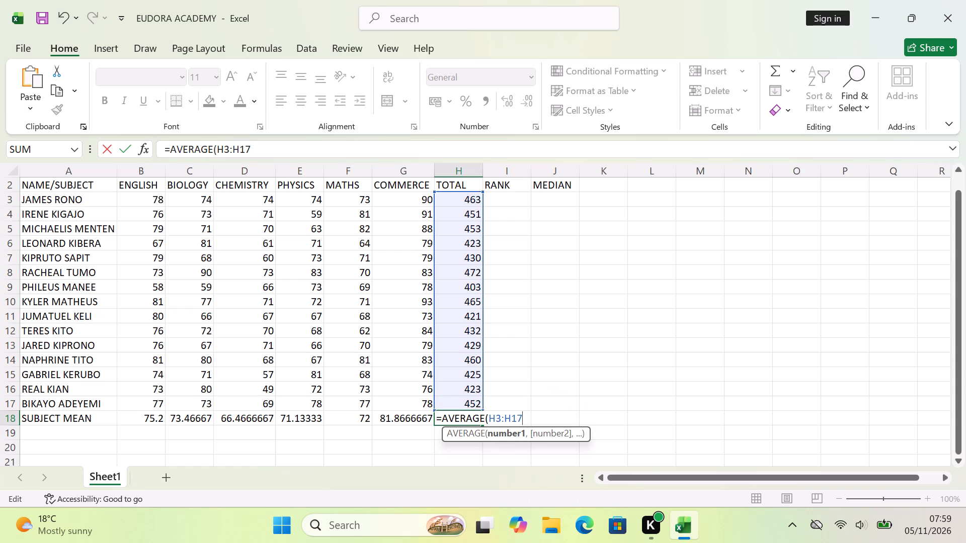
key(shift+parenright)
key(Return)
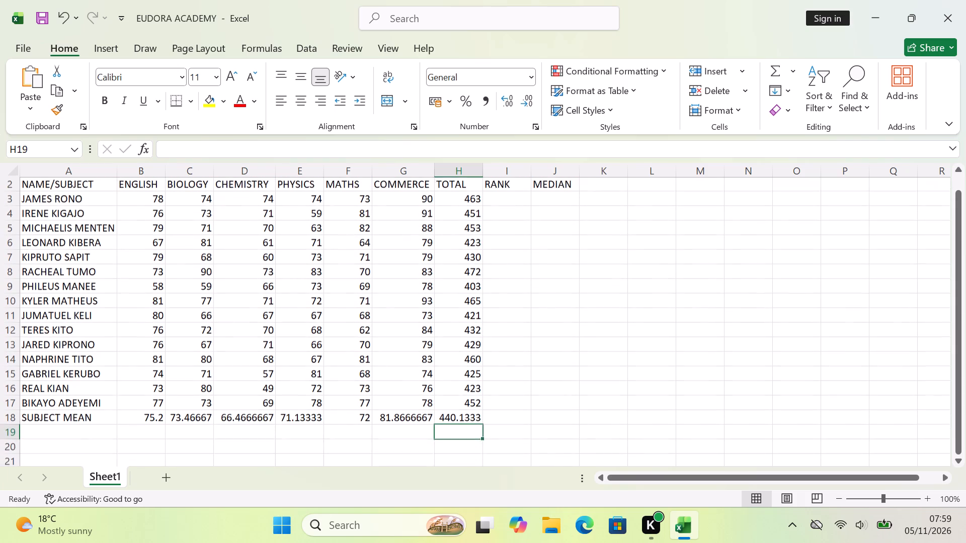
Enter the first student's rank formula =RANK(H3,H3:H17) in cell I3 of the RANK column.
scroll(532, 278, up, 1)
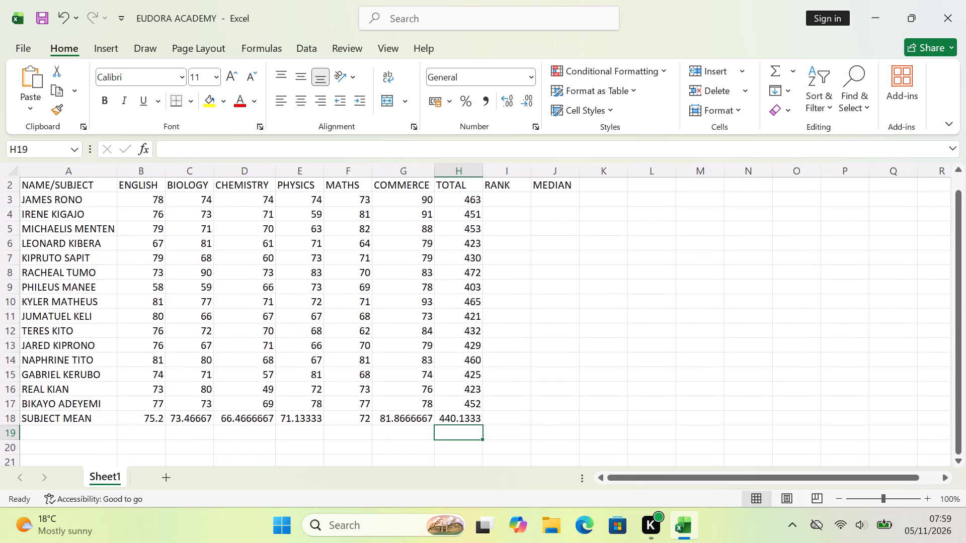
click(514, 199)
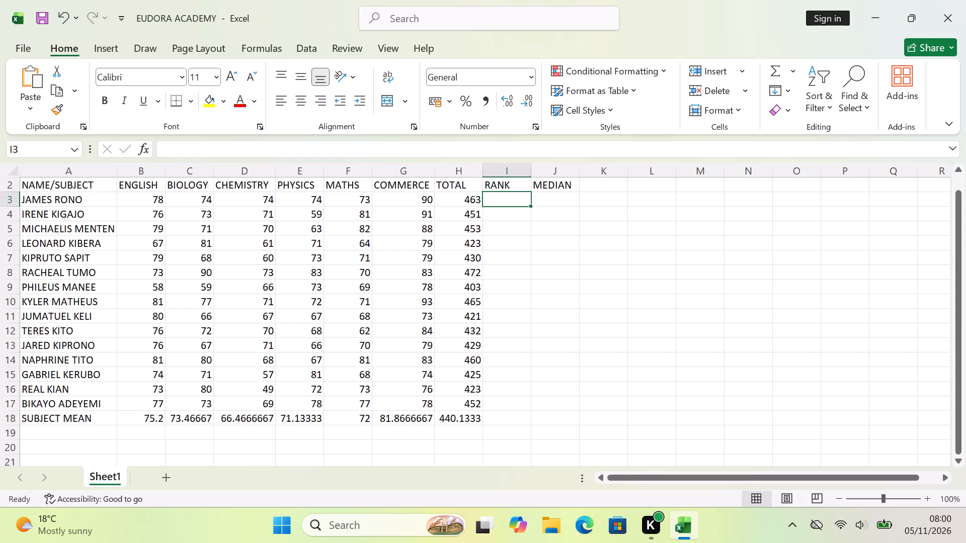
click(505, 206)
click(497, 196)
key(equal)
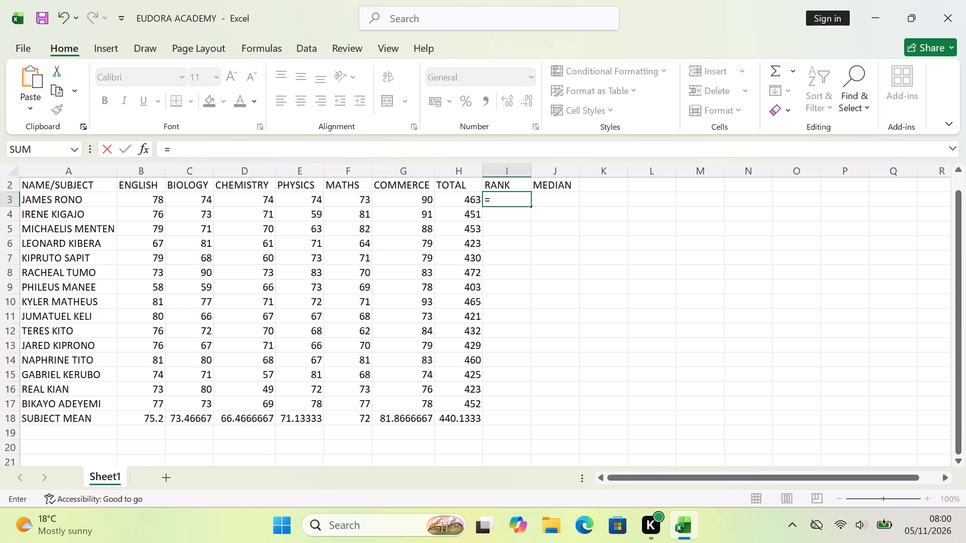
text(RAN)
key(k)
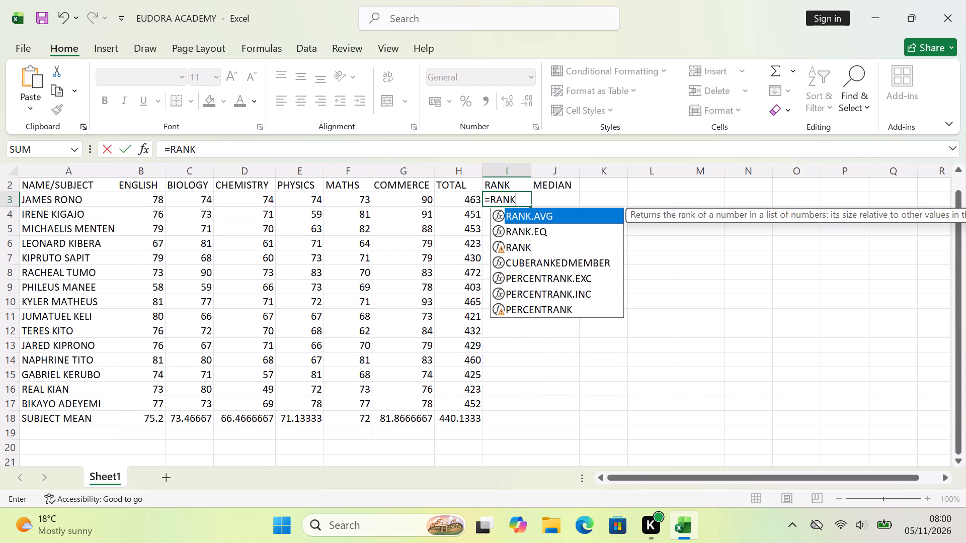
key(shift+parenleft)
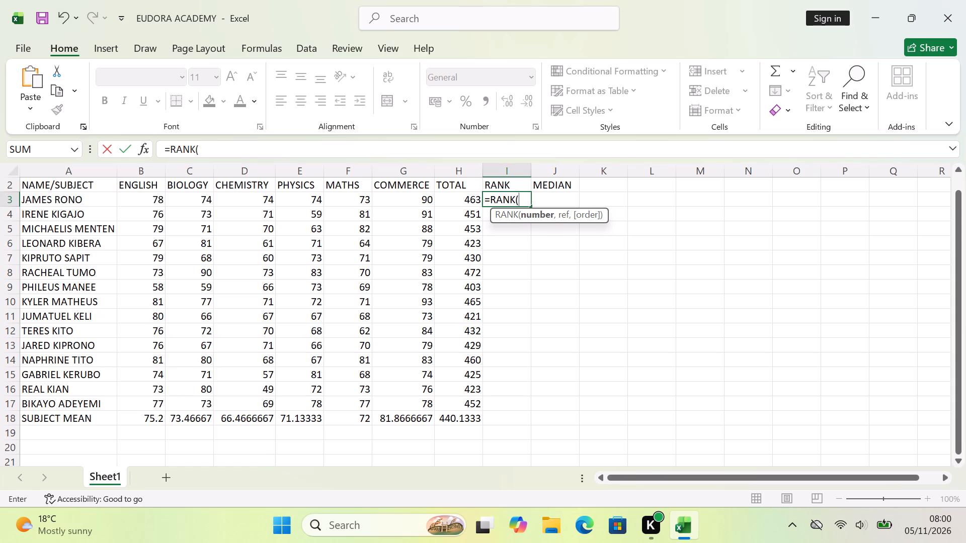
text(H3)
key(comma)
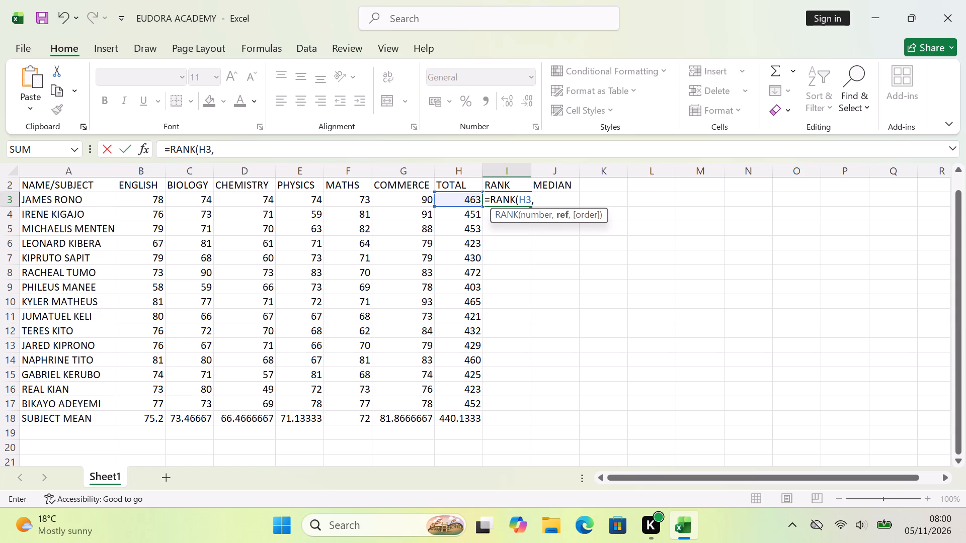
text(H3)
key(semicolon)
key(h)
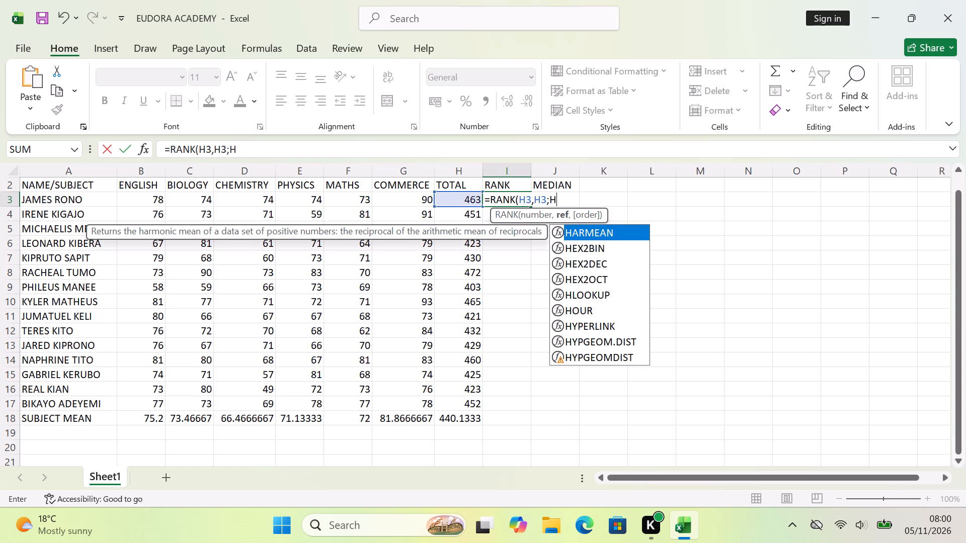
text(17)
key(shift+parenright)
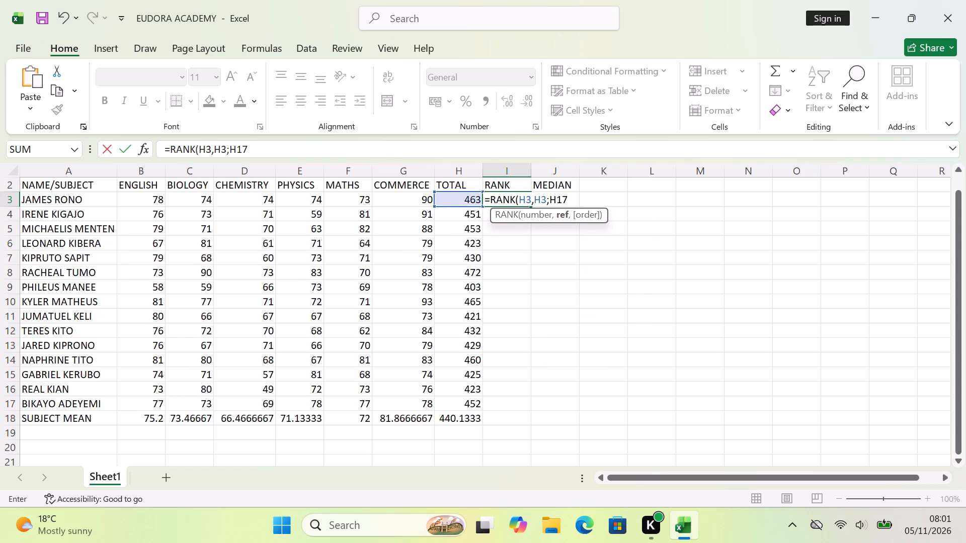
click(548, 197)
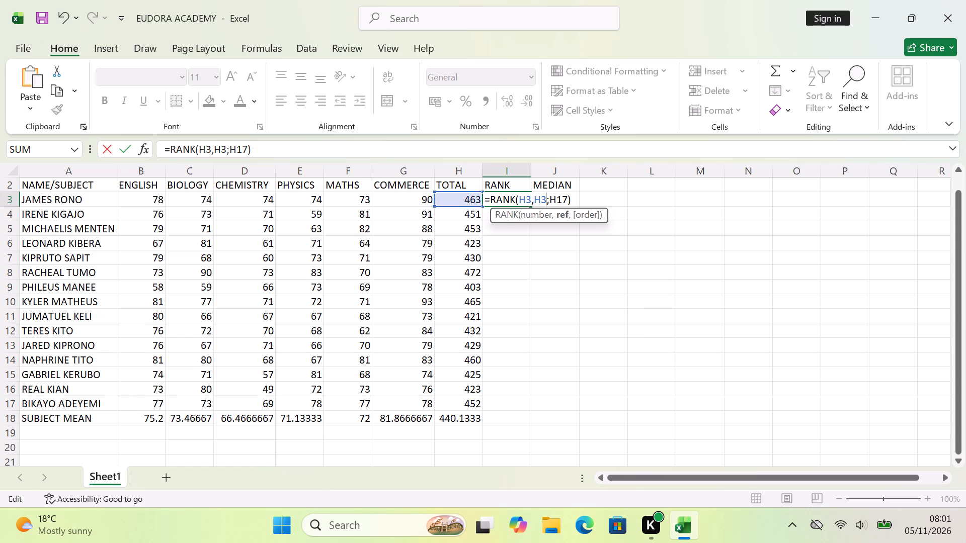
click(549, 203)
key(BackSpace)
key(shift+colon)
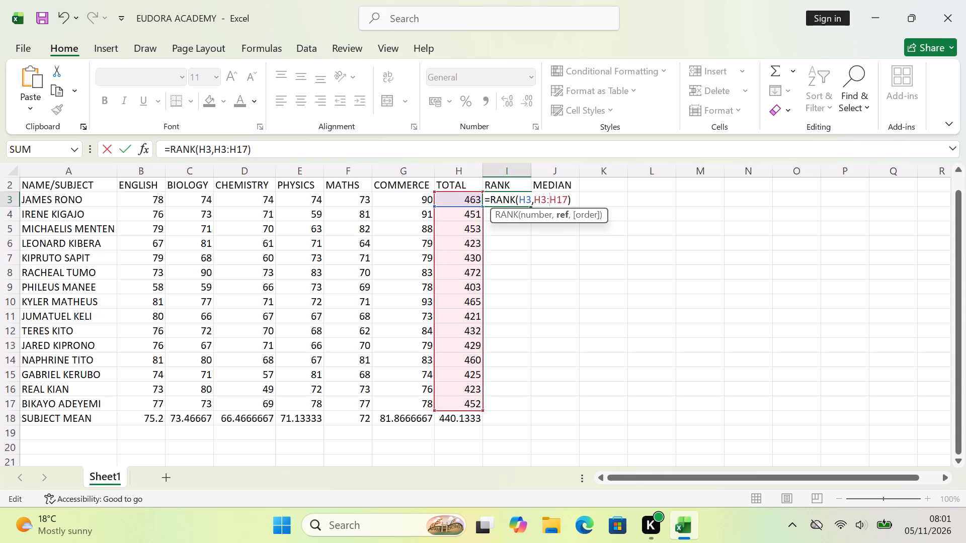
click(576, 198)
key(Return)
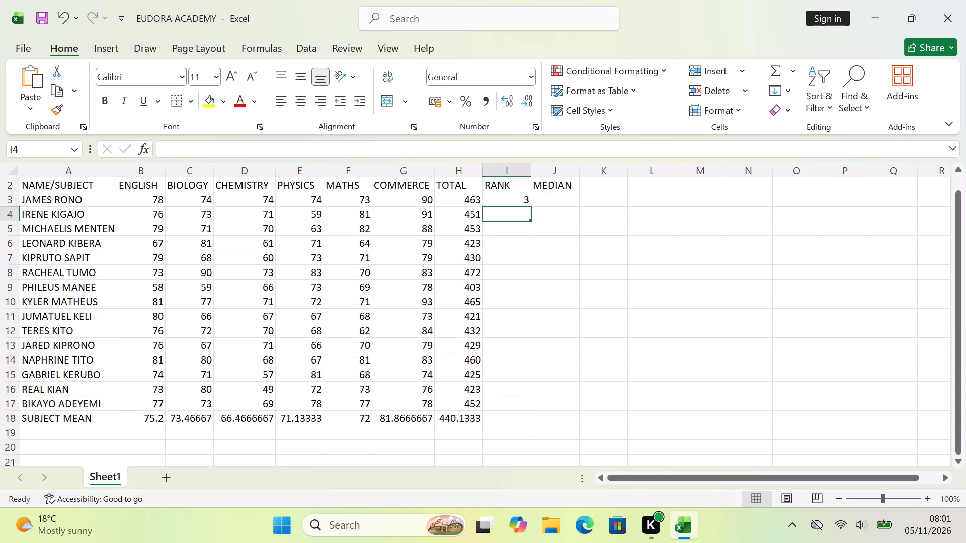
Enter the second student's rank formula =RANK(H4,H3:H17) in cell I4.
text(=RAN)
key(k)
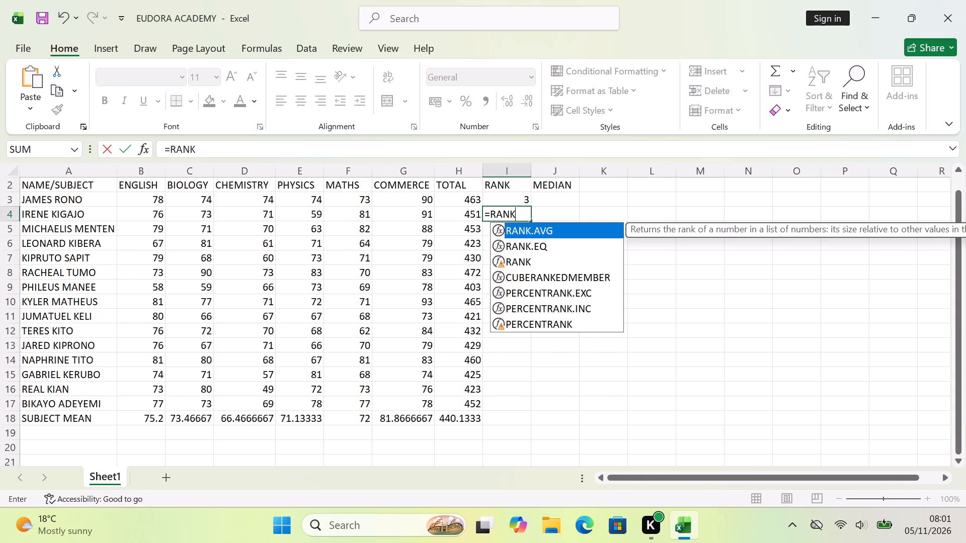
key(shift+parenleft)
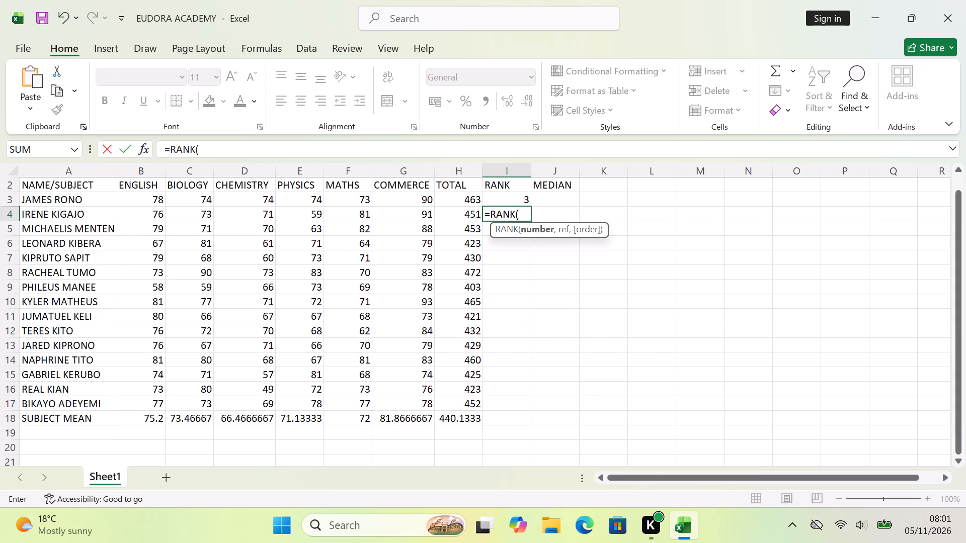
key(h)
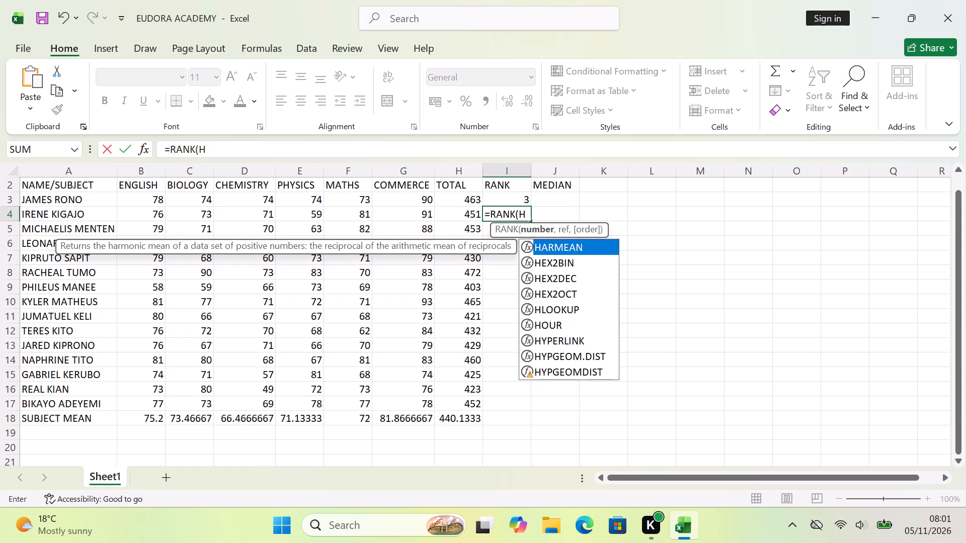
key(4)
key(comma)
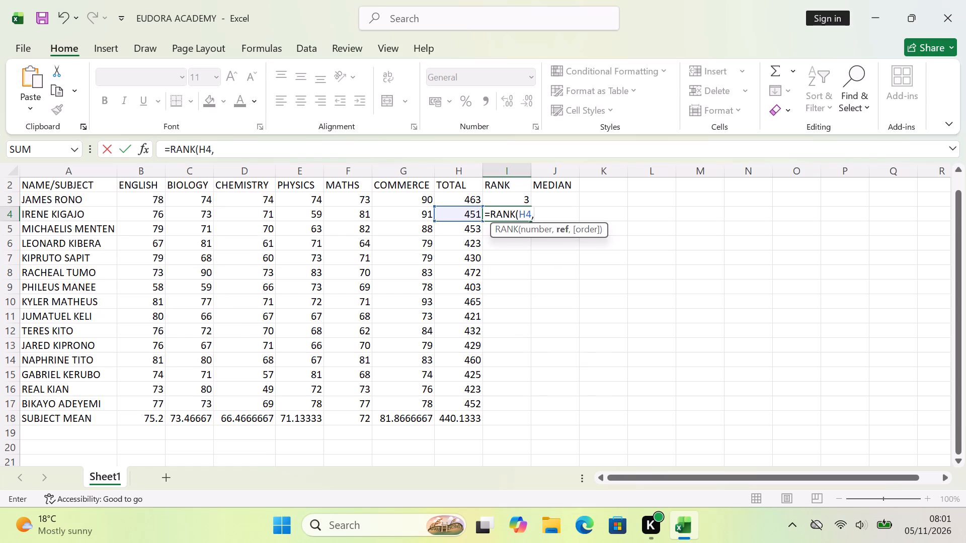
text(H3)
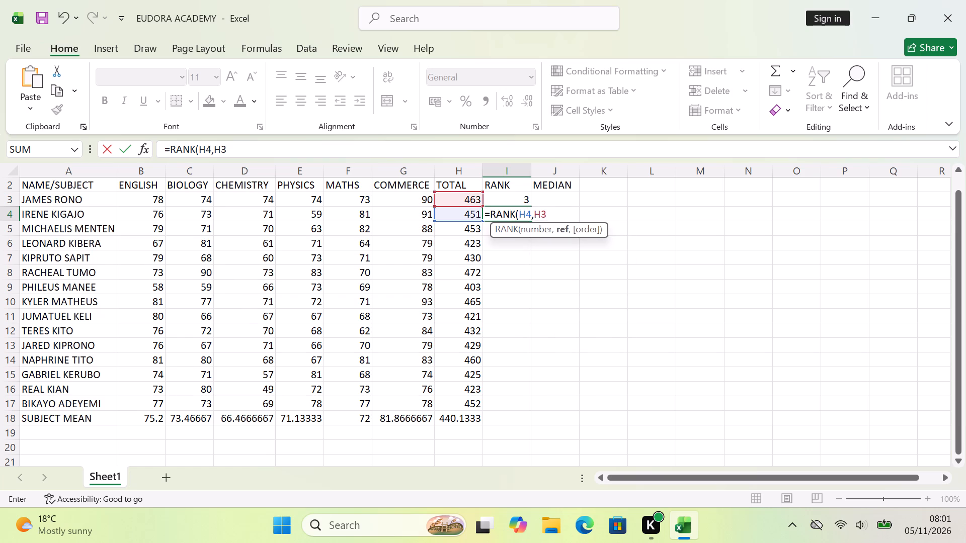
text(:H17)
key(shift+parenright)
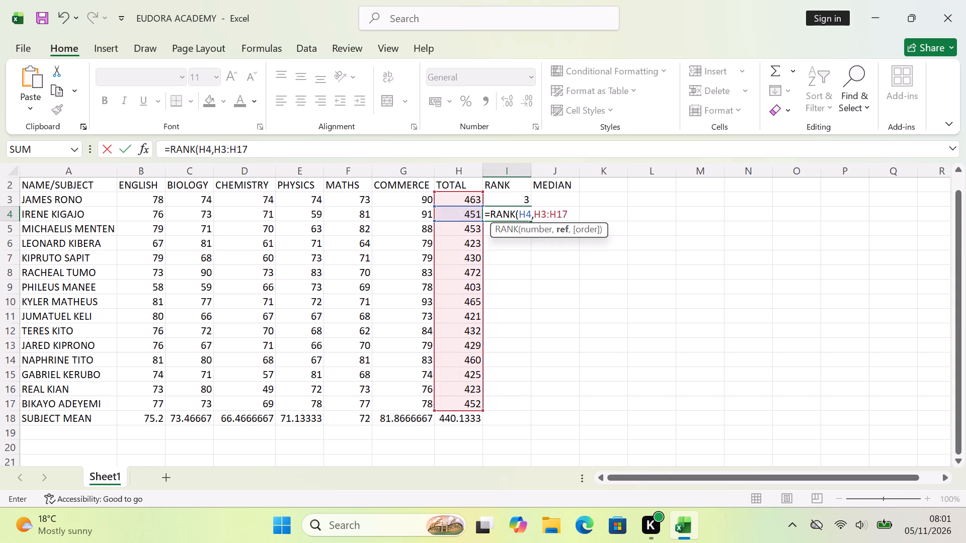
key(Return)
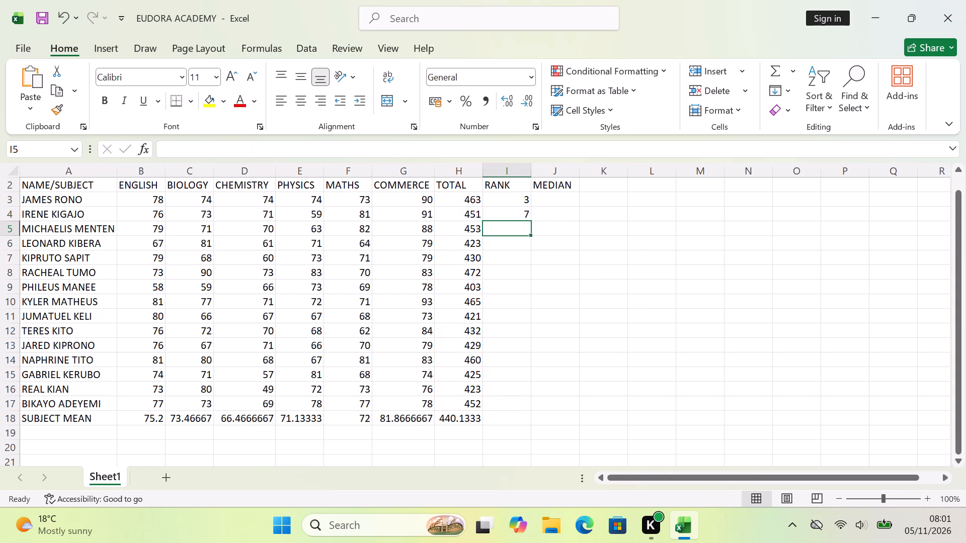
Enter the third student's rank formula =RANK(H5,H3:H17) in cell I5.
text(=RANK)
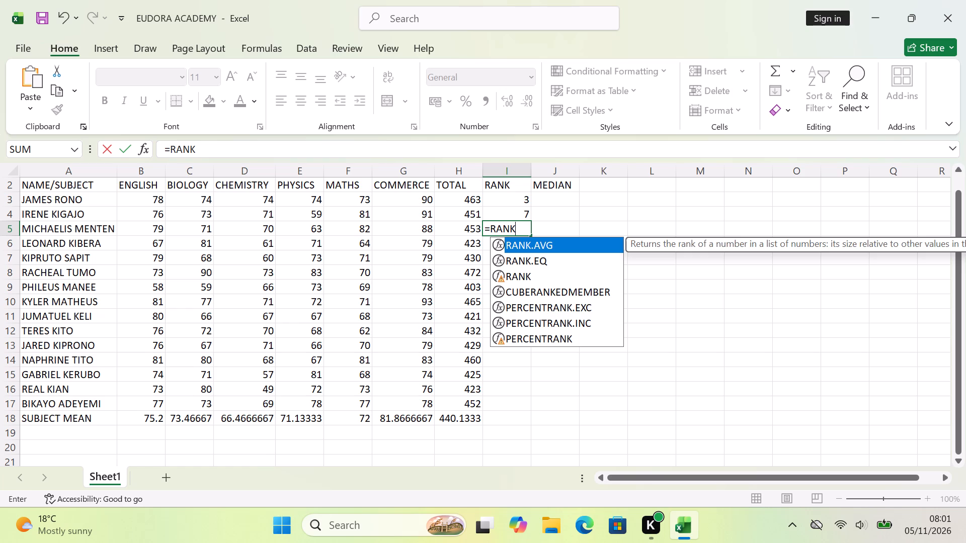
key(shift+parenleft)
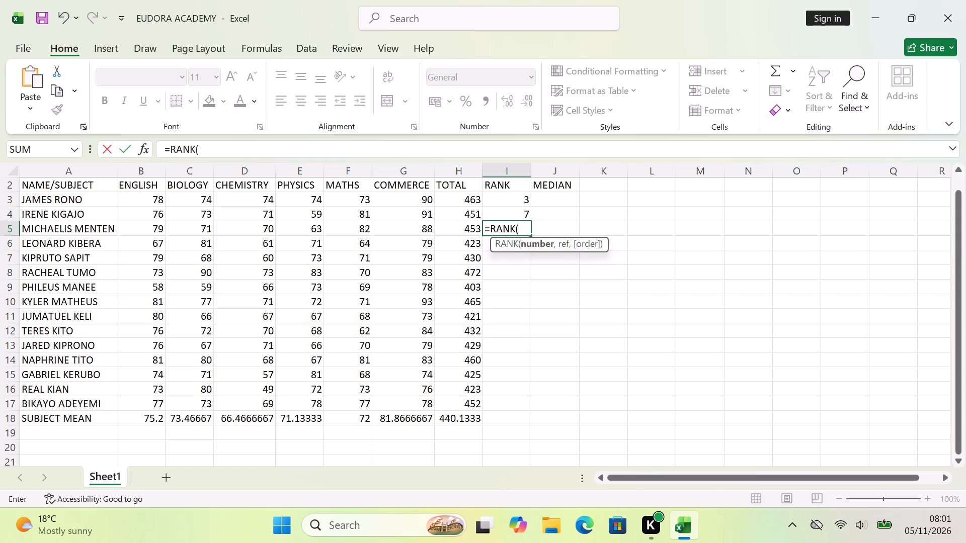
key(h)
key(5)
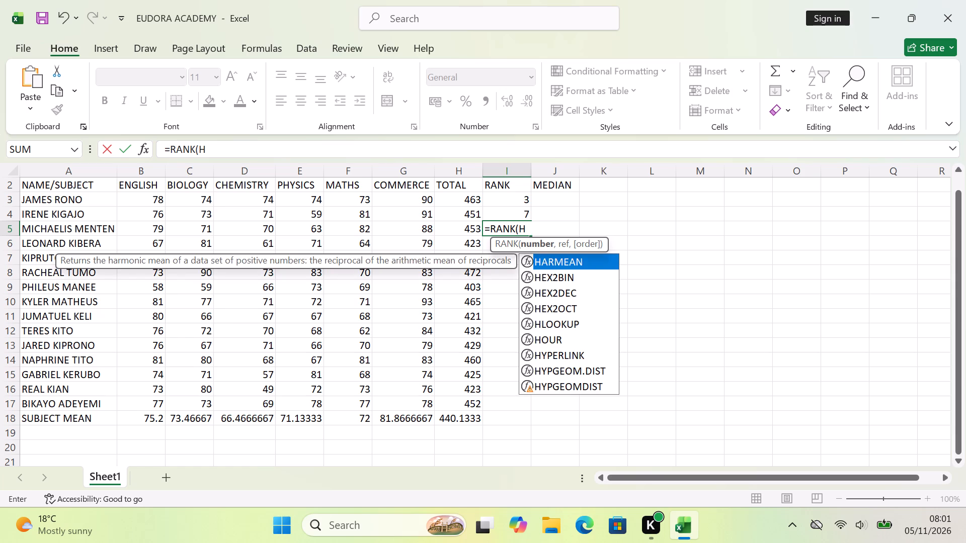
text(,H5)
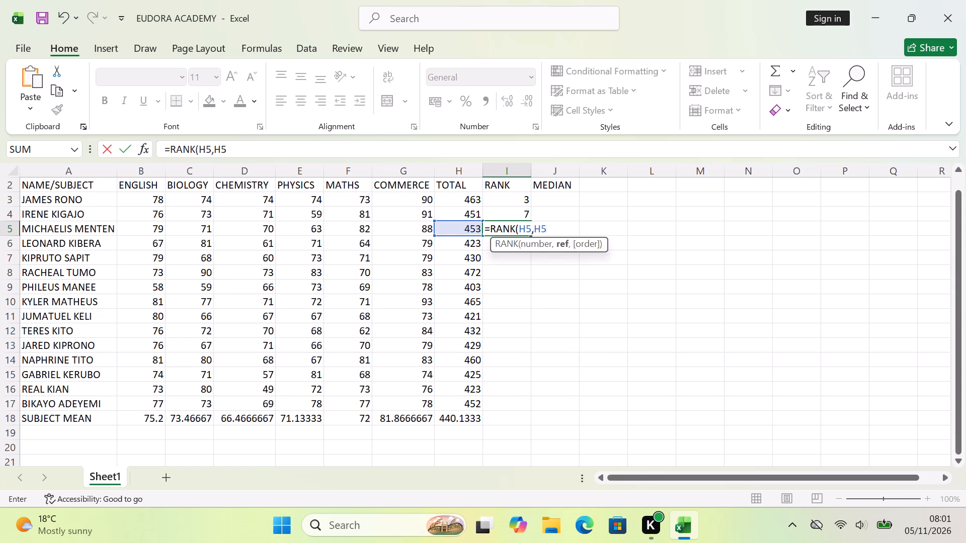
key(BackSpace)
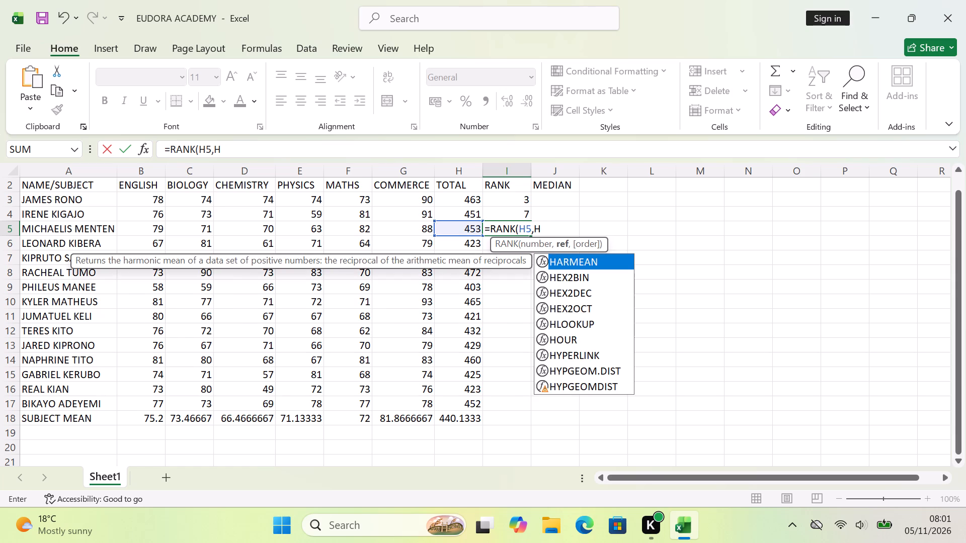
key(3)
key(shift+colon)
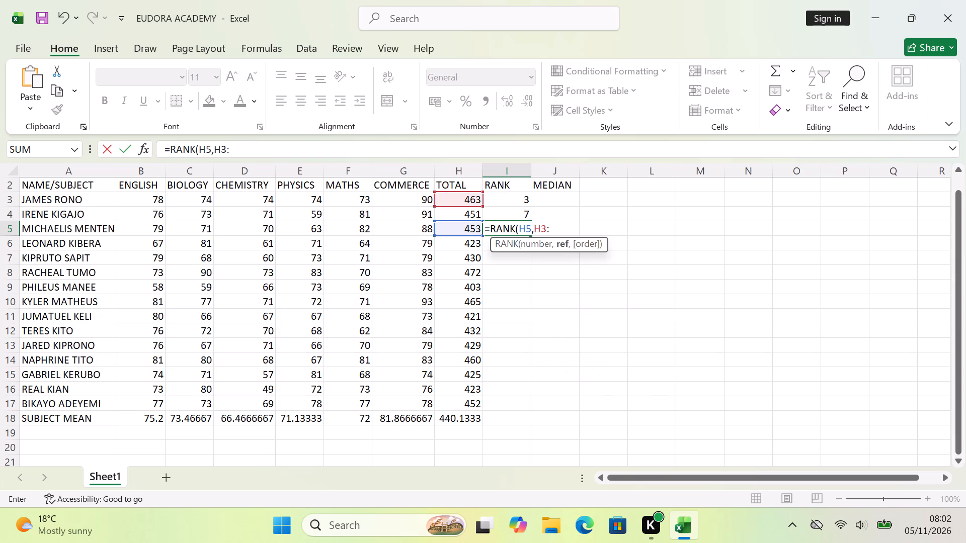
key(h)
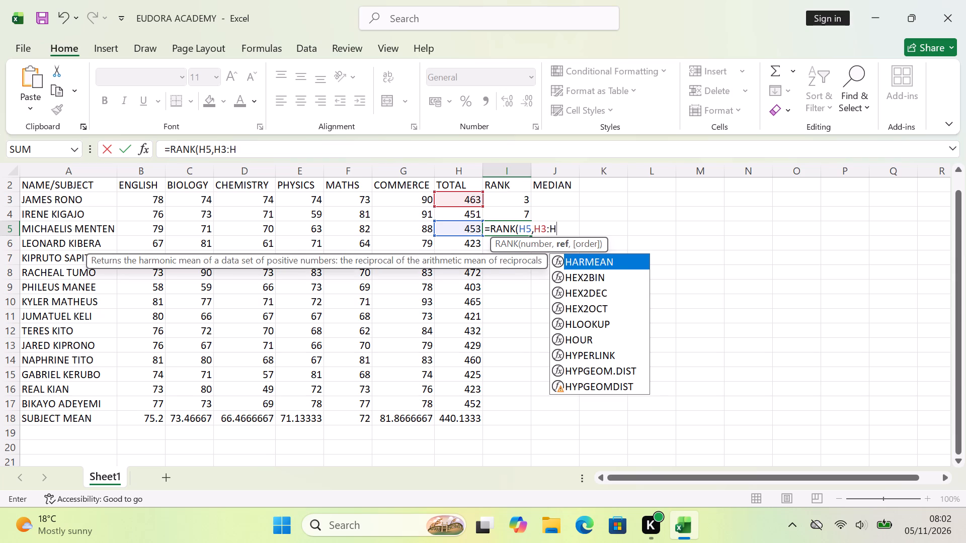
text(Q1)
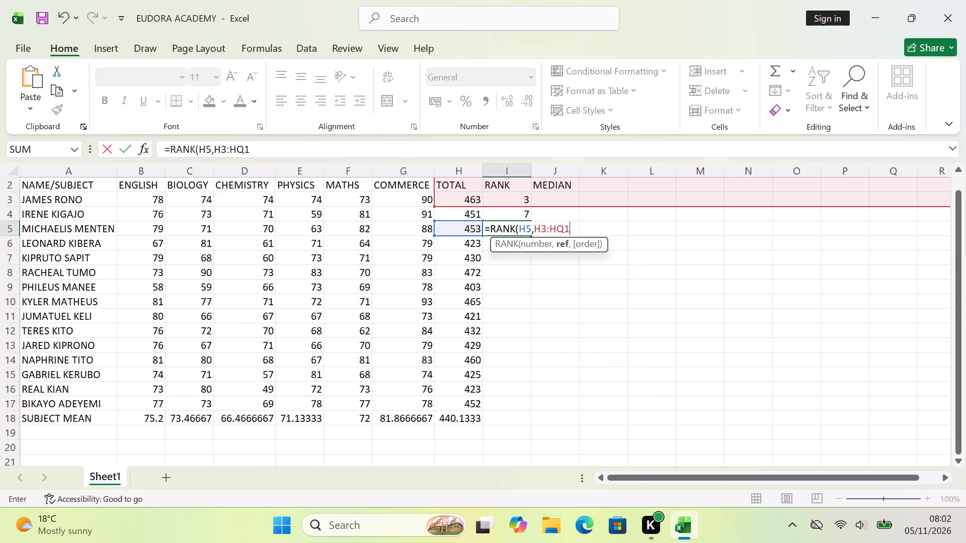
key(BackSpace)
key(BackSpace)
text(17)
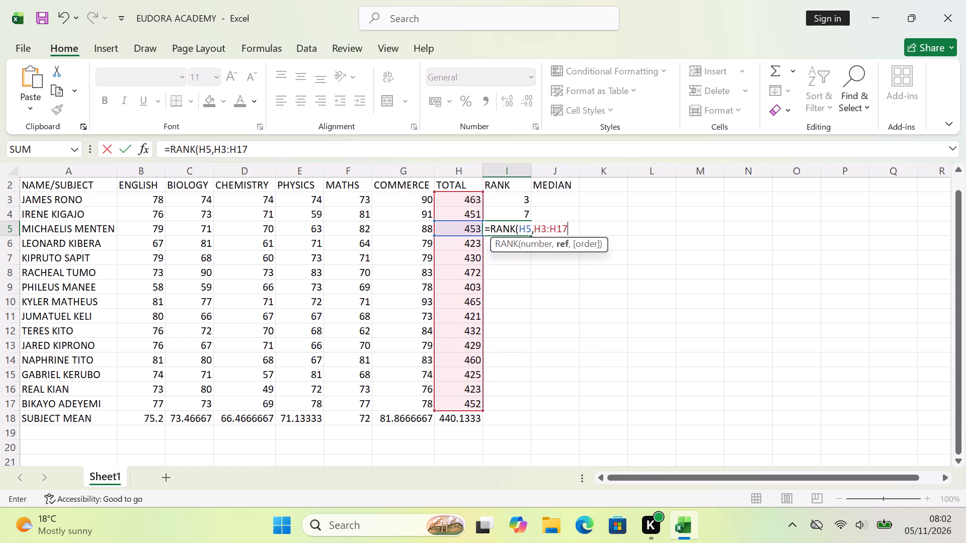
key(shift+parenright)
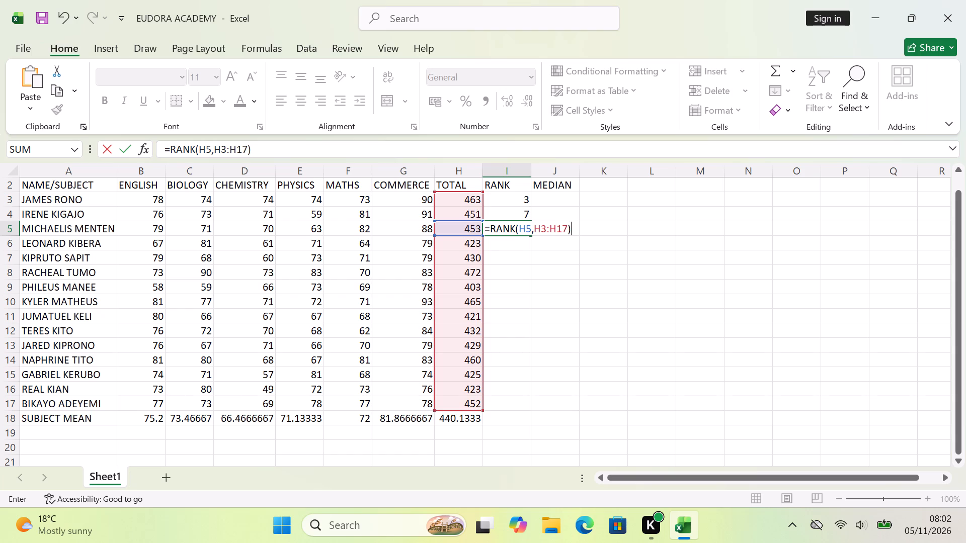
key(Return)
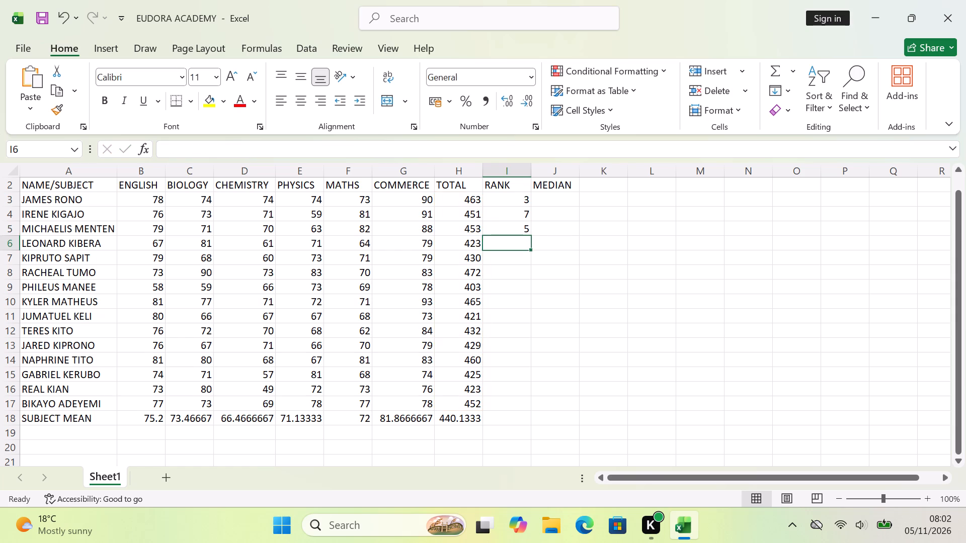
Enter the fourth student's rank formula =RANK(H6,H3:H17) in cell I6.
click(513, 244)
key(equal)
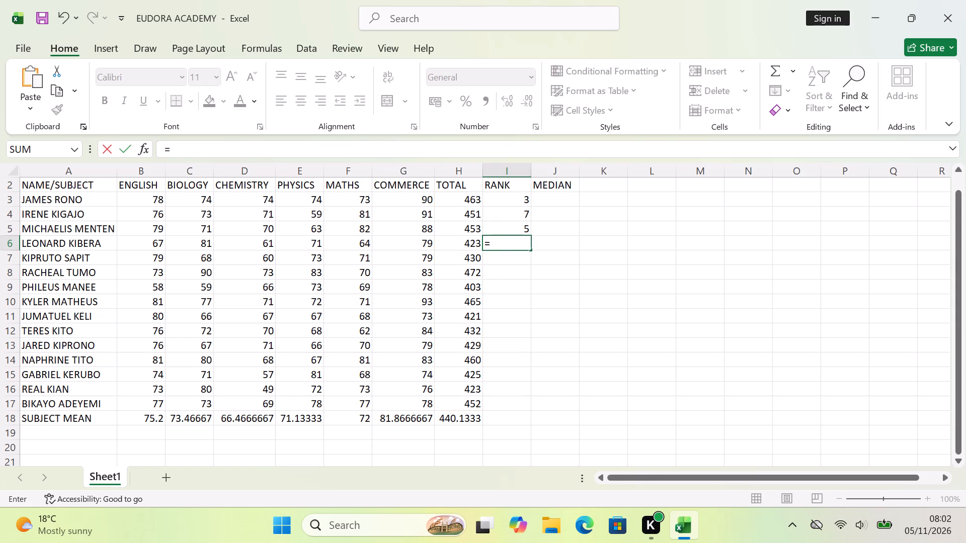
text(RANK)
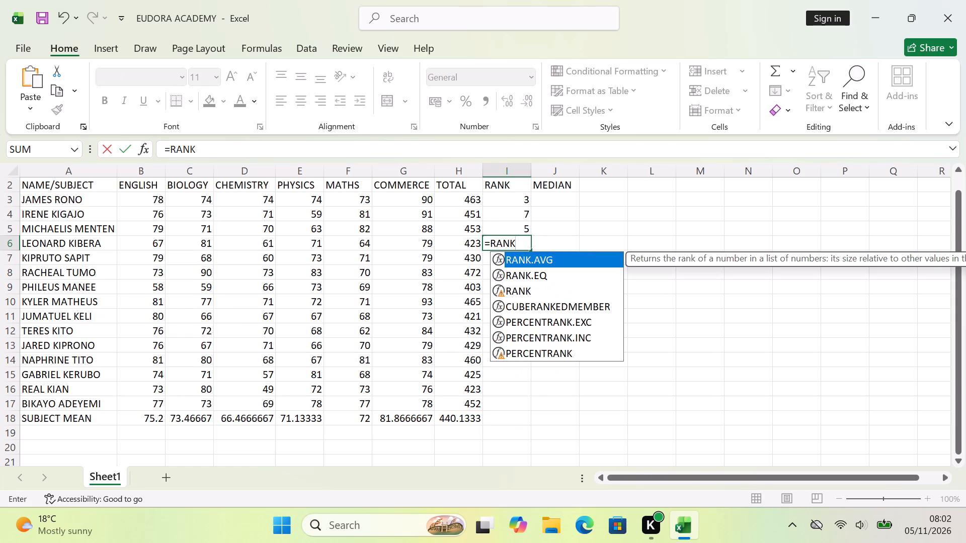
key(shift+parenleft)
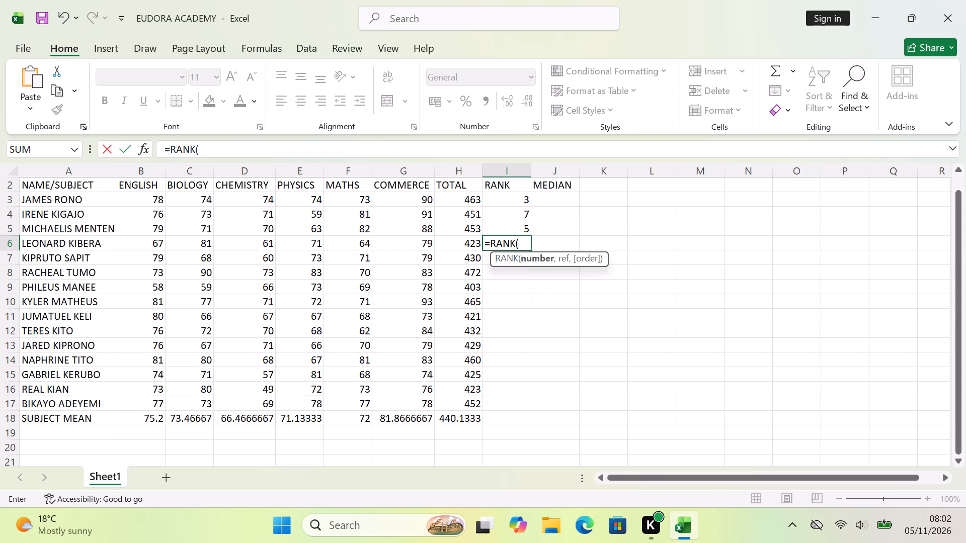
text(H6)
key(shift+colon)
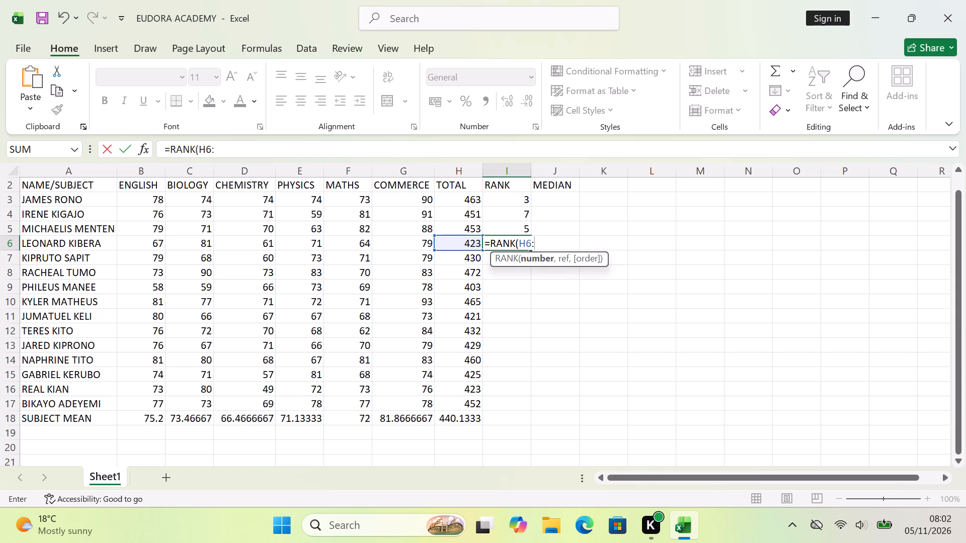
key(BackSpace)
key(comma)
text(H3)
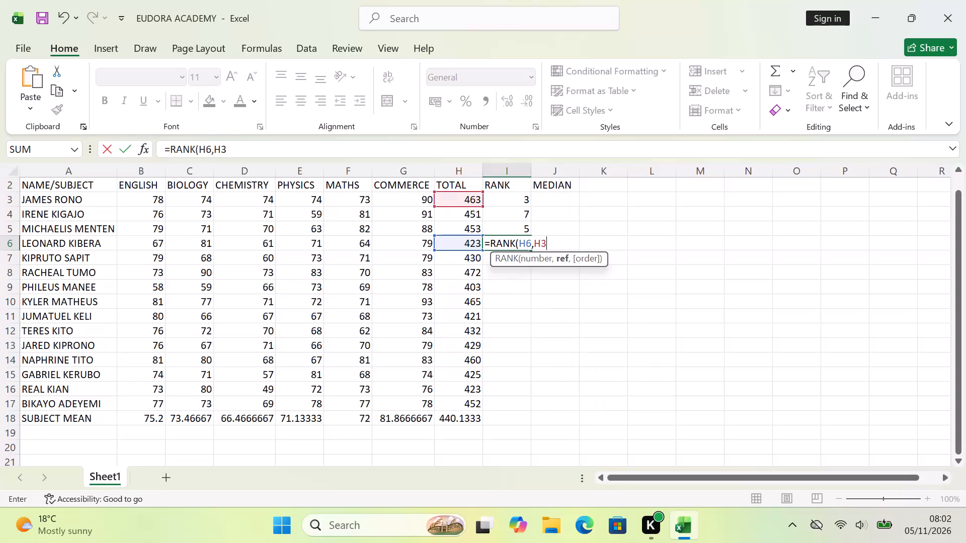
text(:H17)
key(shift+parenright)
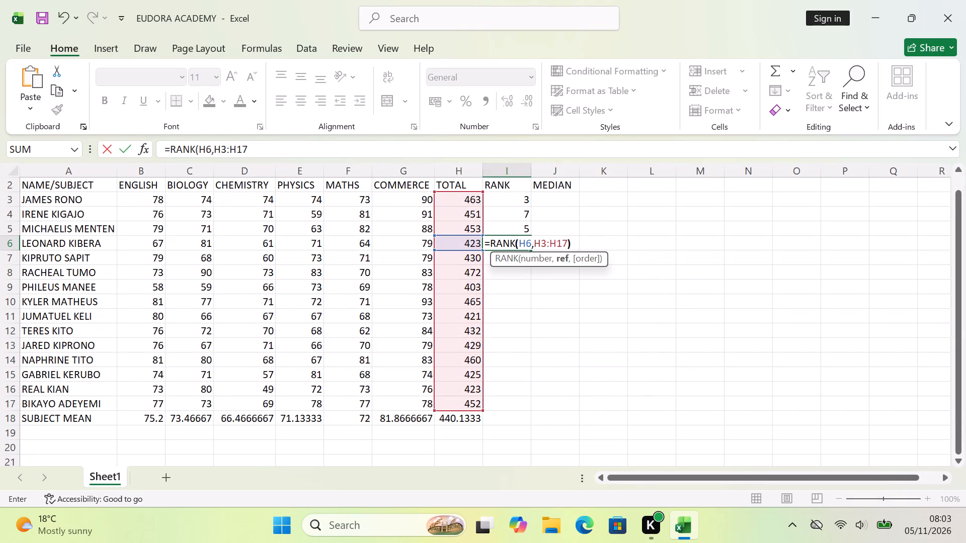
key(Return)
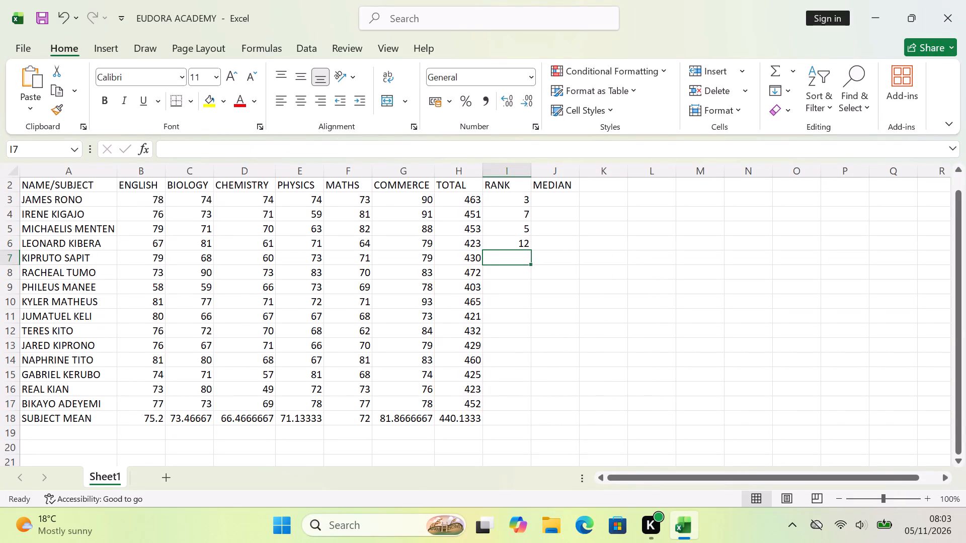
Enter the fifth student's rank formula =RANK(H7,H3:H17) in cell I7.
text(=RANK)
text((H)
key(7)
key(comma)
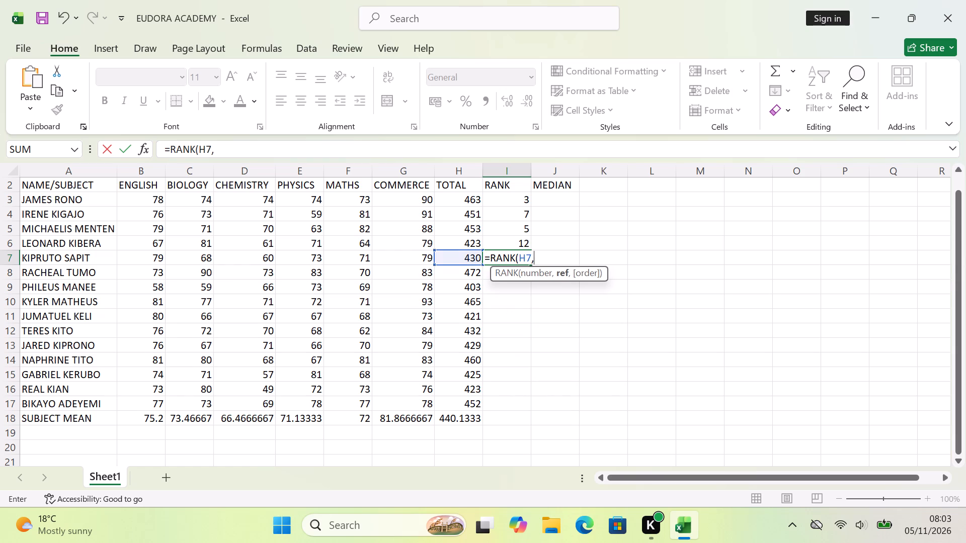
text(H3)
key(shift+colon)
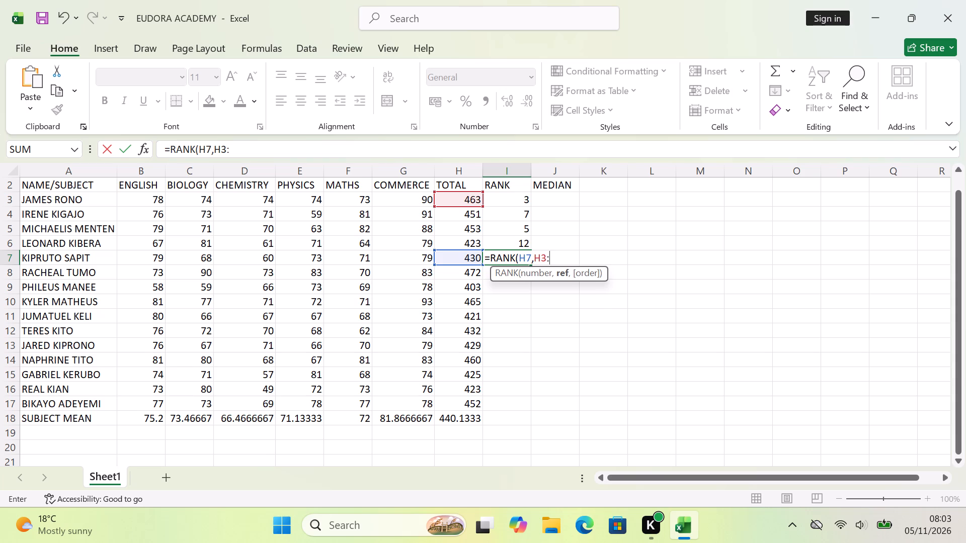
text(H17)
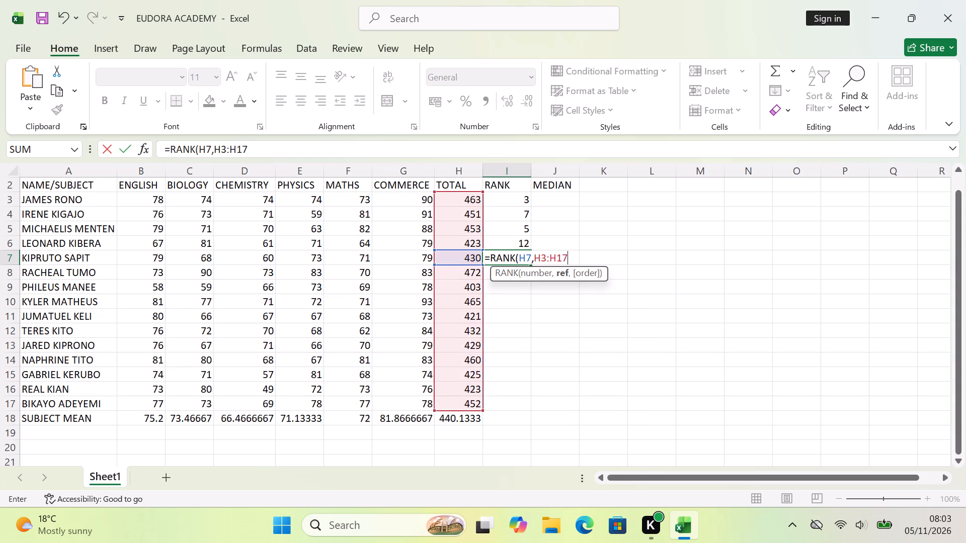
key(0)
key(BackSpace)
key(shift+parenright)
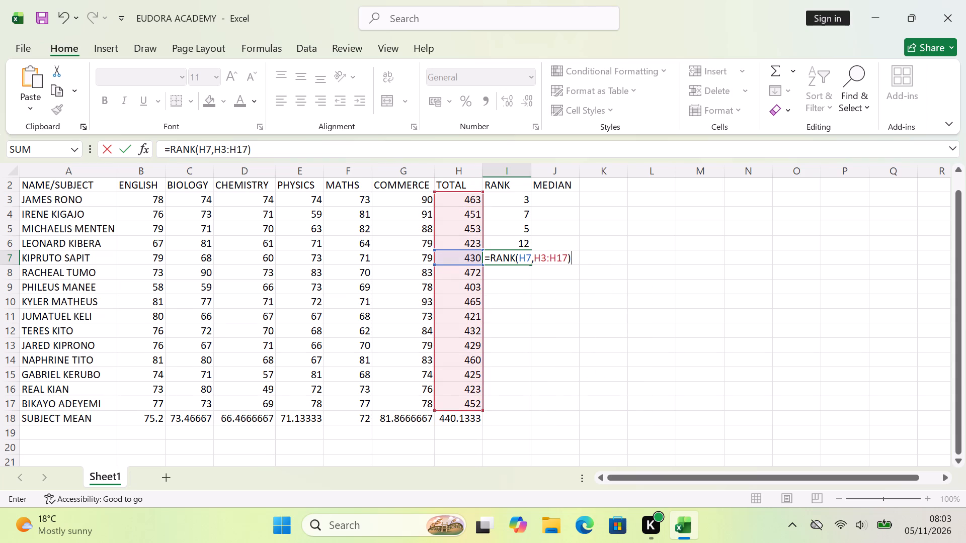
key(Return)
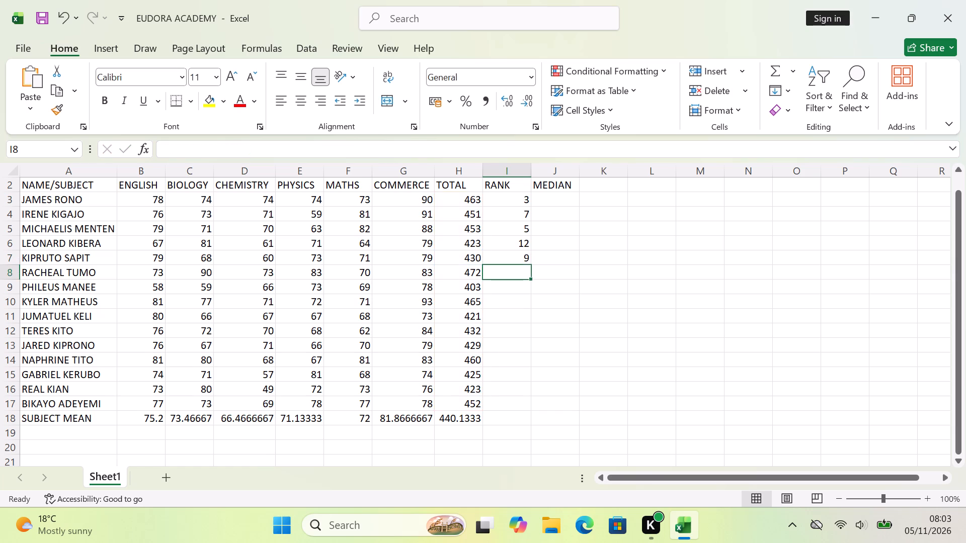
Enter the sixth student's rank formula =RANK(H8,H3:H17) in cell I8.
text(=RAN)
key(k)
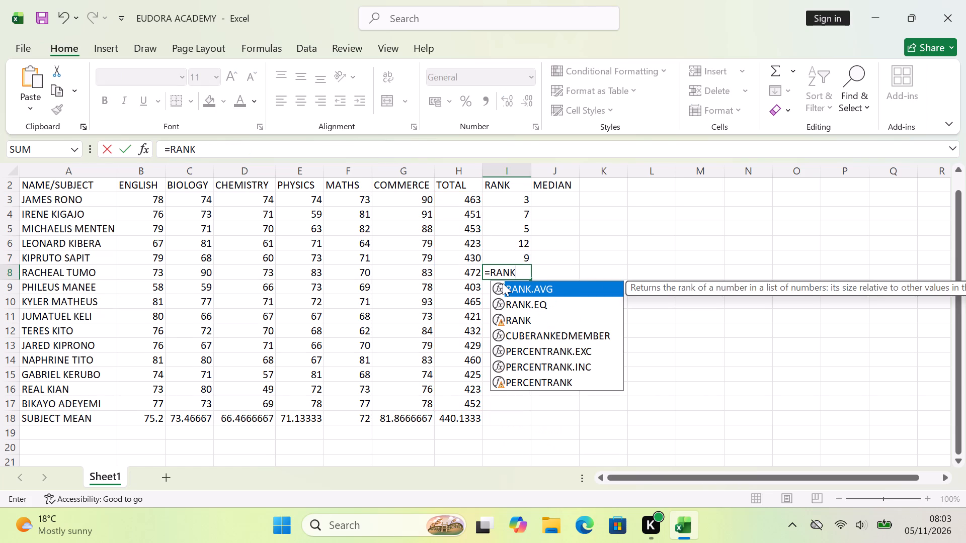
key(shift+parenleft)
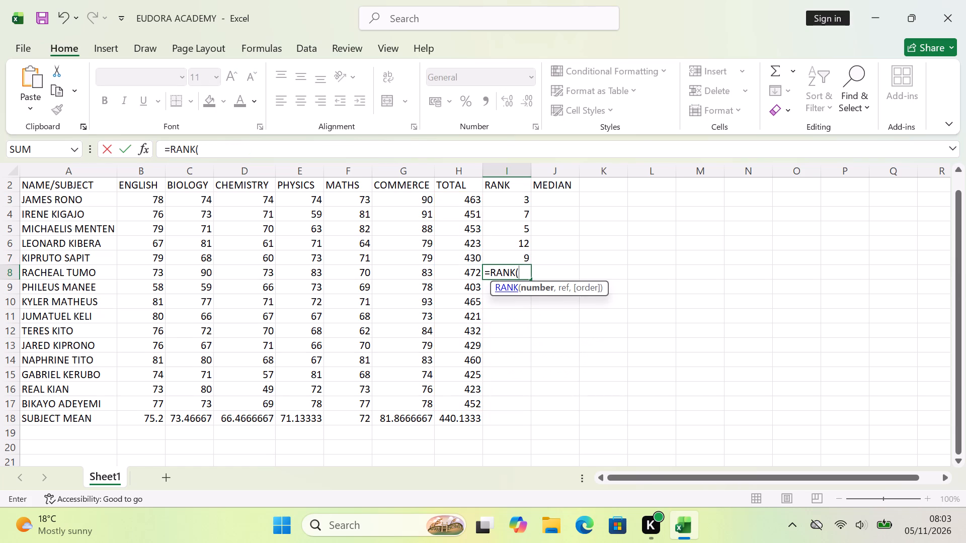
key(h)
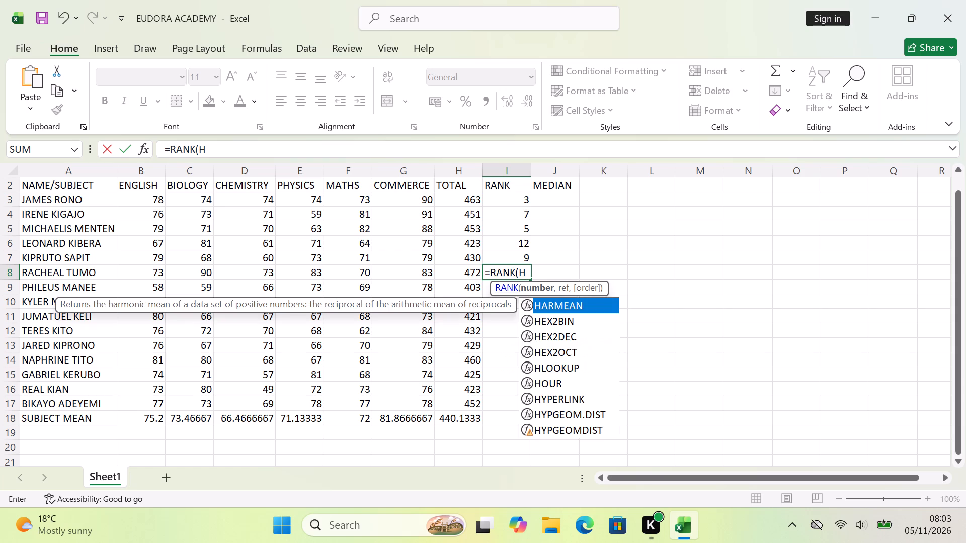
text(8,H3)
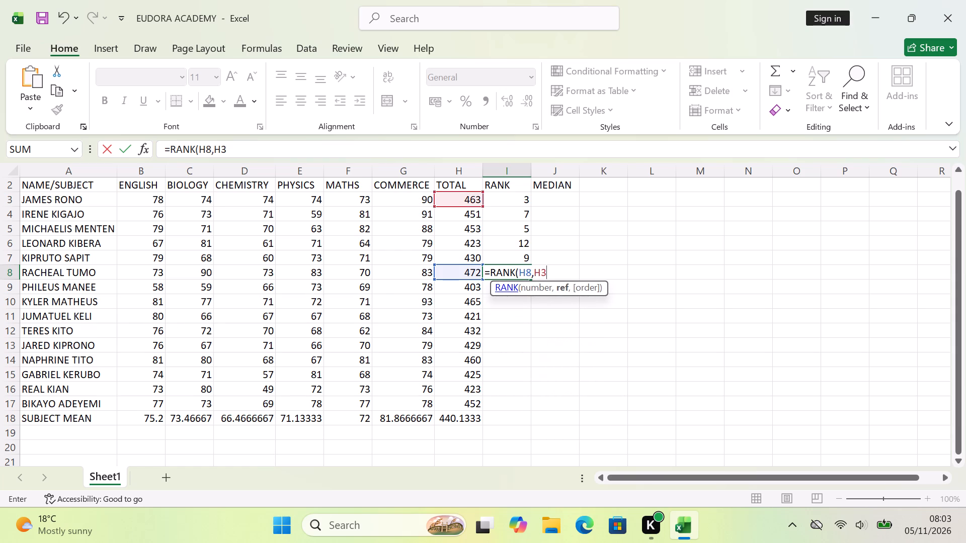
text(:H17)
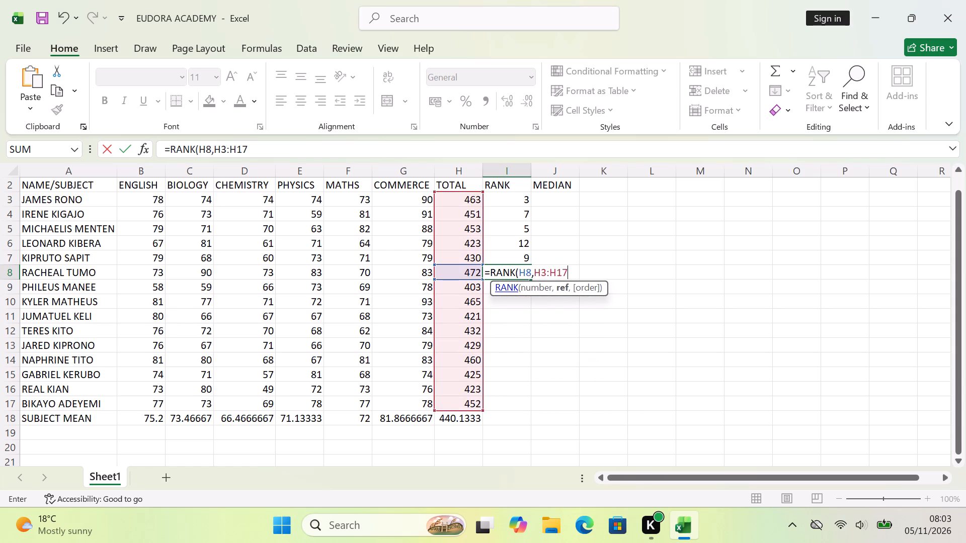
key(shift+parenright)
key(Return)
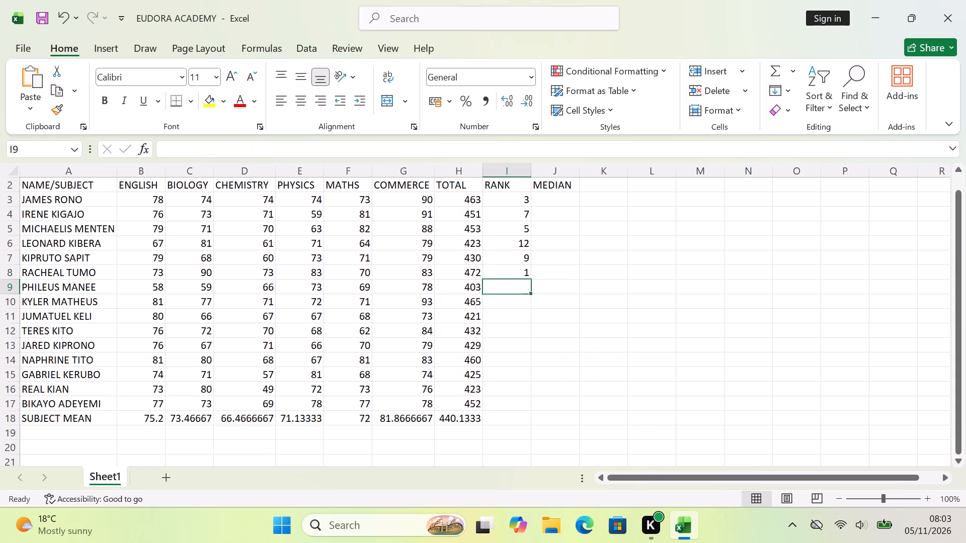
Enter the seventh student's rank formula =RANK(H9,H3:H17) in cell I9.
key(equal)
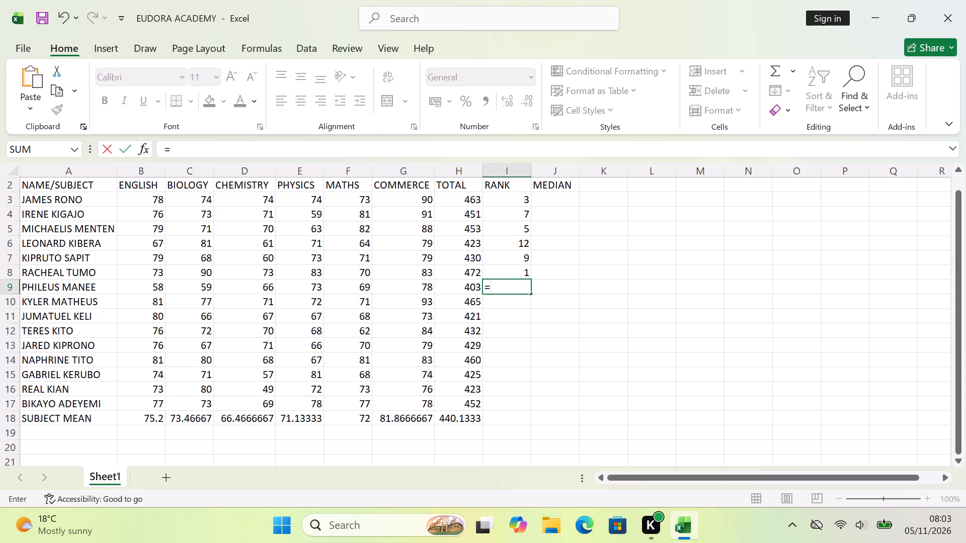
text(RANK)
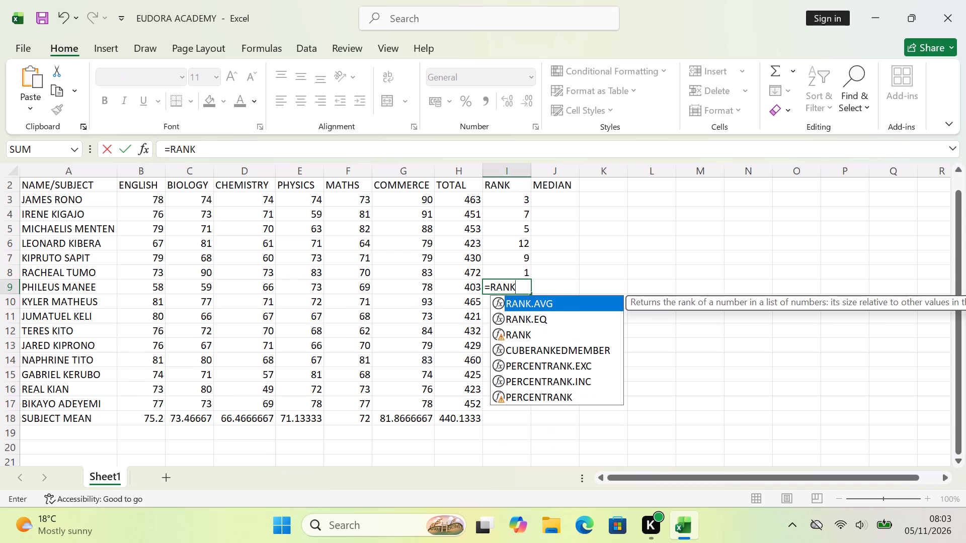
key(shift+parenleft)
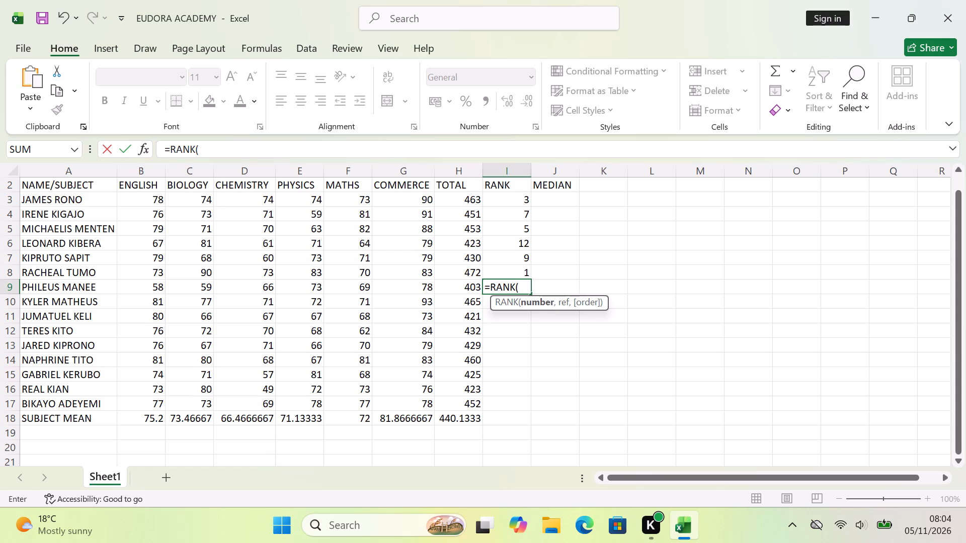
key(h)
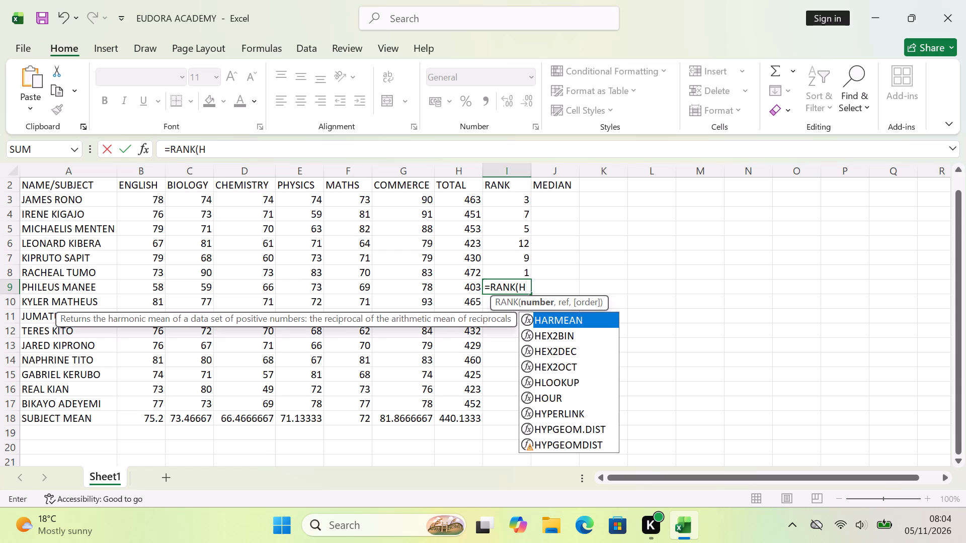
key(9)
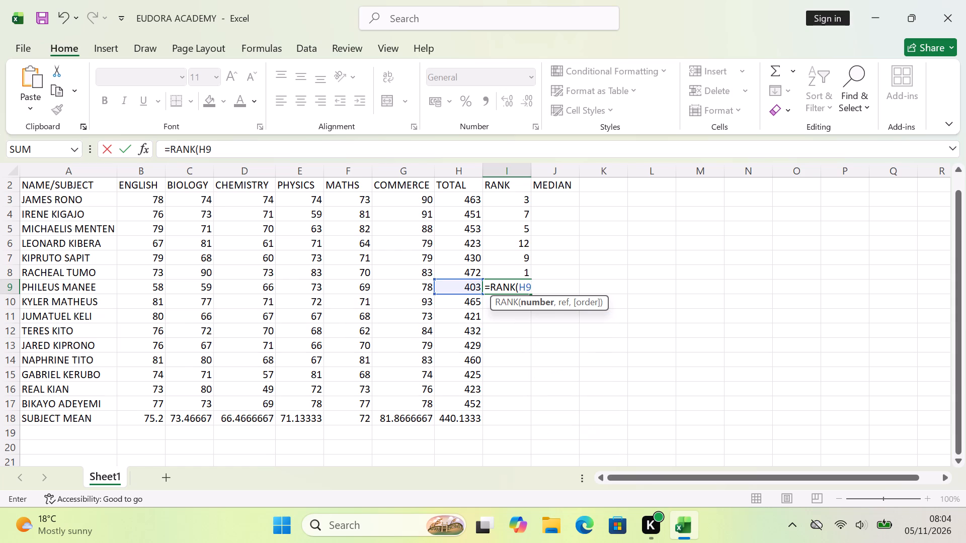
key(comma)
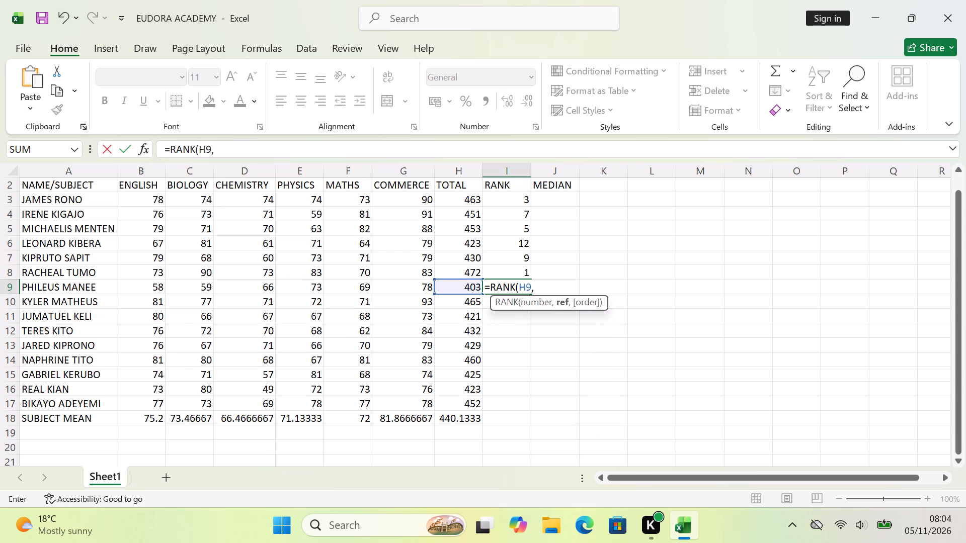
key(h)
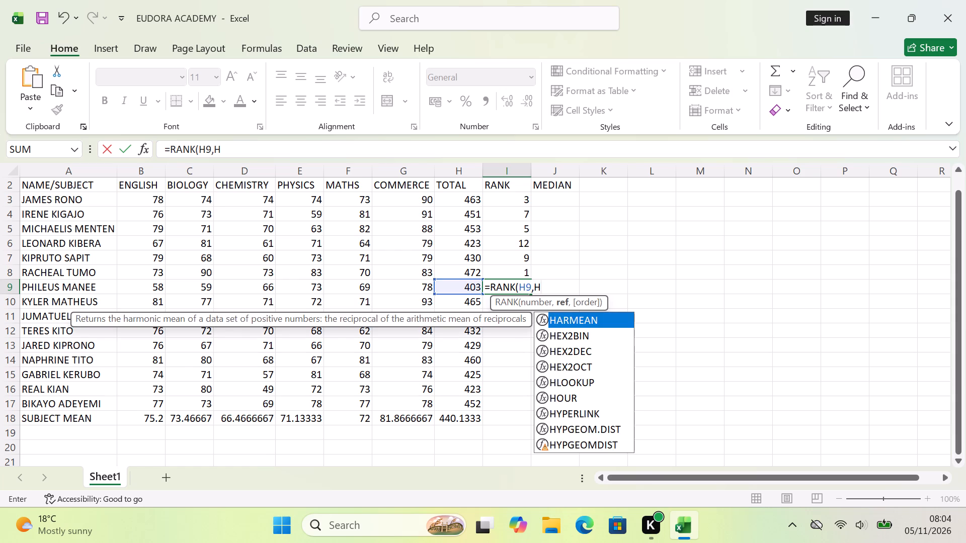
key(3)
text(;H17)
key(shift+parenright)
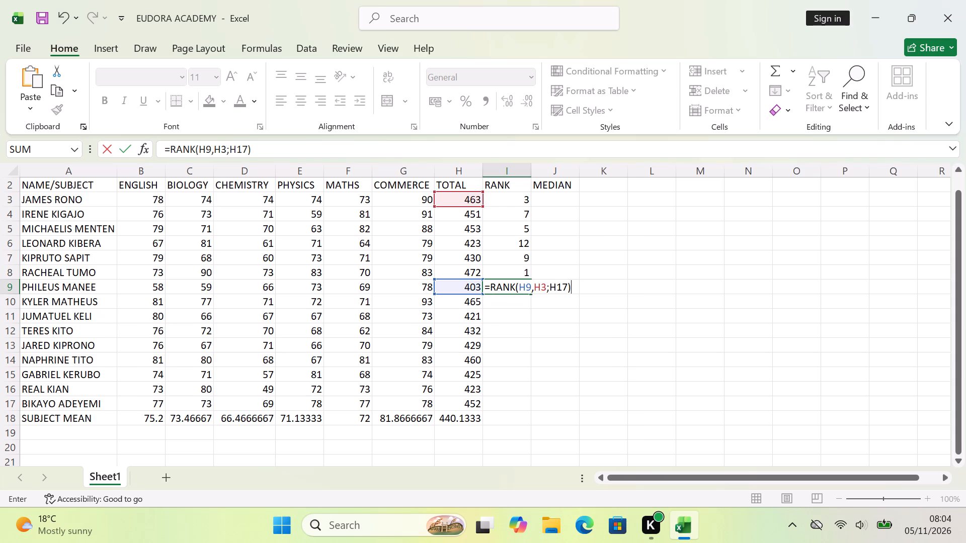
click(549, 287)
key(BackSpace)
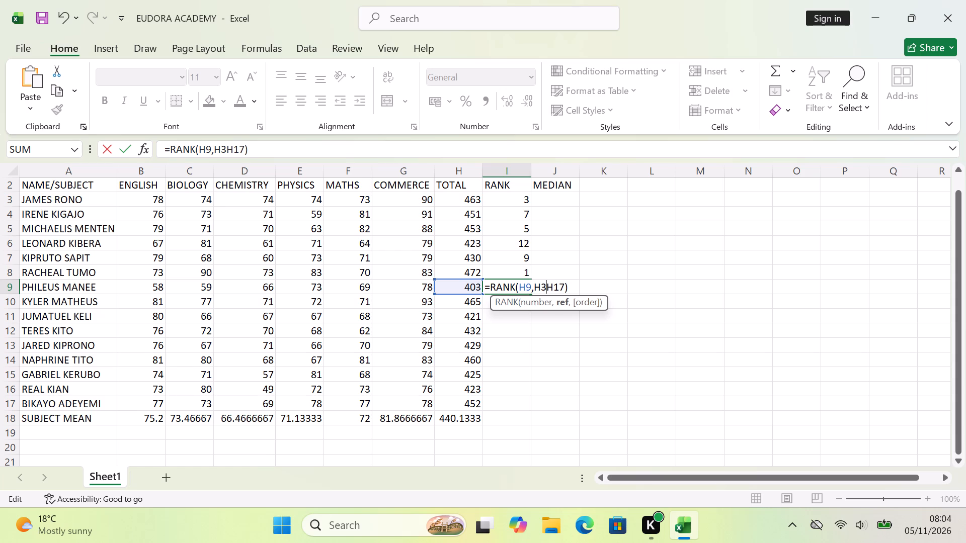
key(shift+colon)
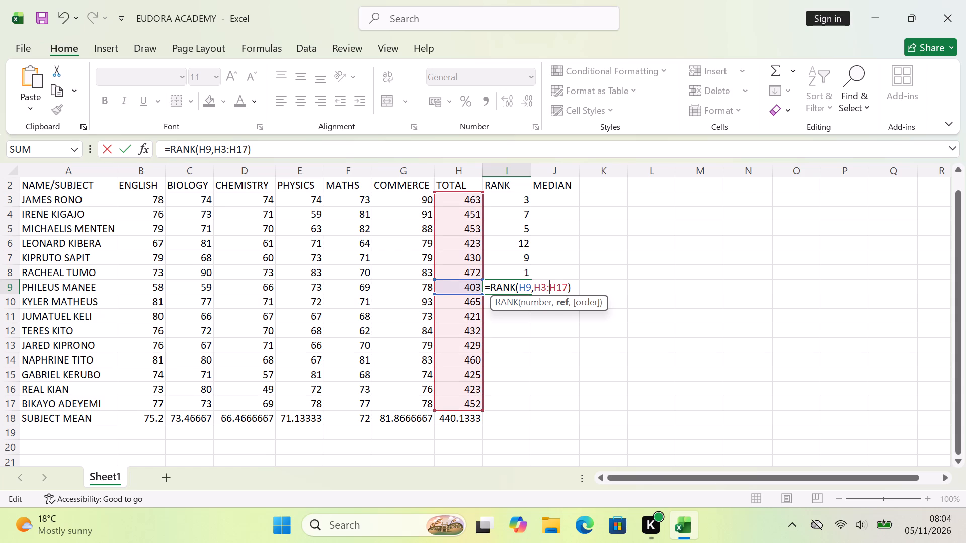
key(Return)
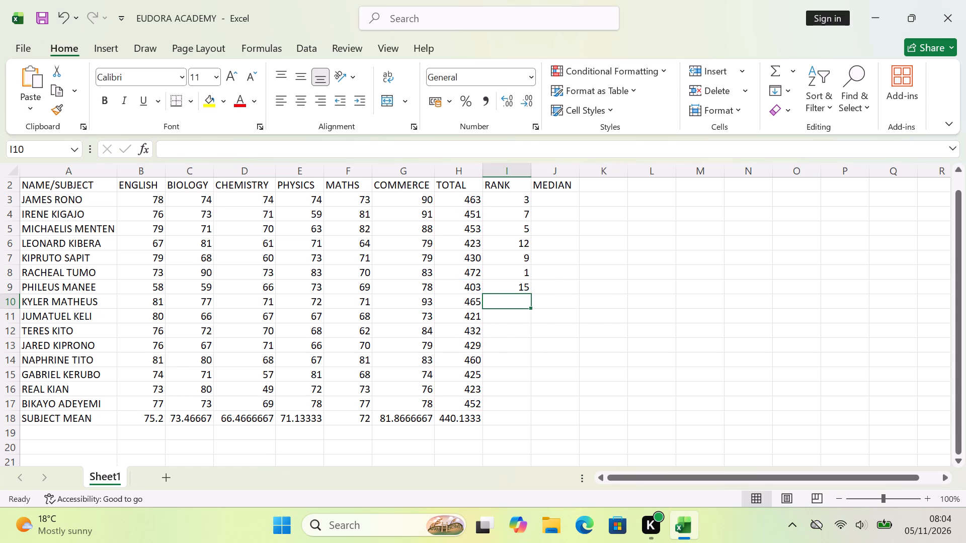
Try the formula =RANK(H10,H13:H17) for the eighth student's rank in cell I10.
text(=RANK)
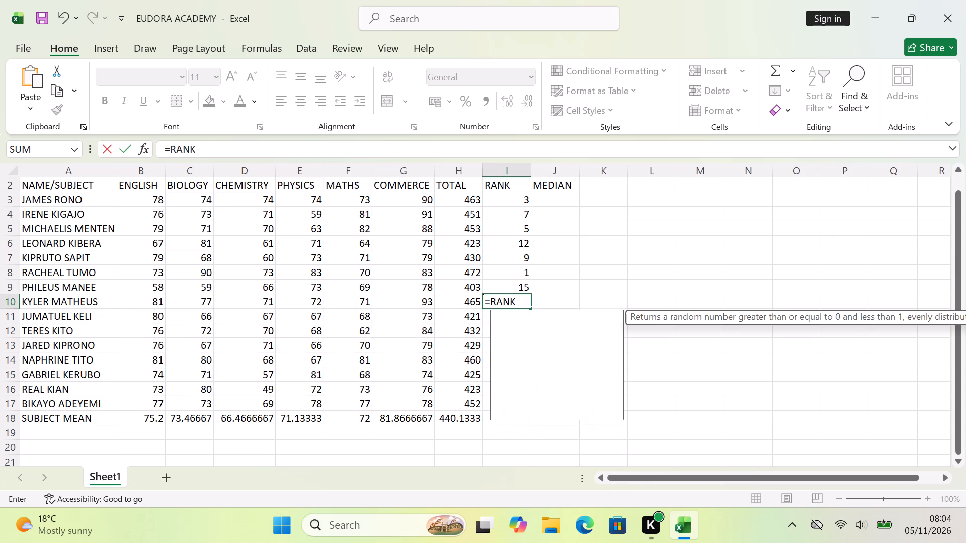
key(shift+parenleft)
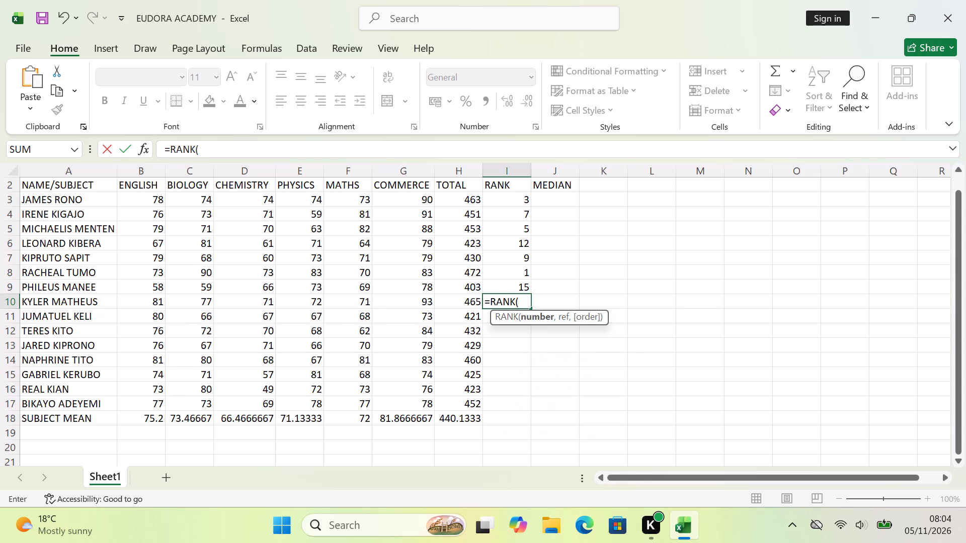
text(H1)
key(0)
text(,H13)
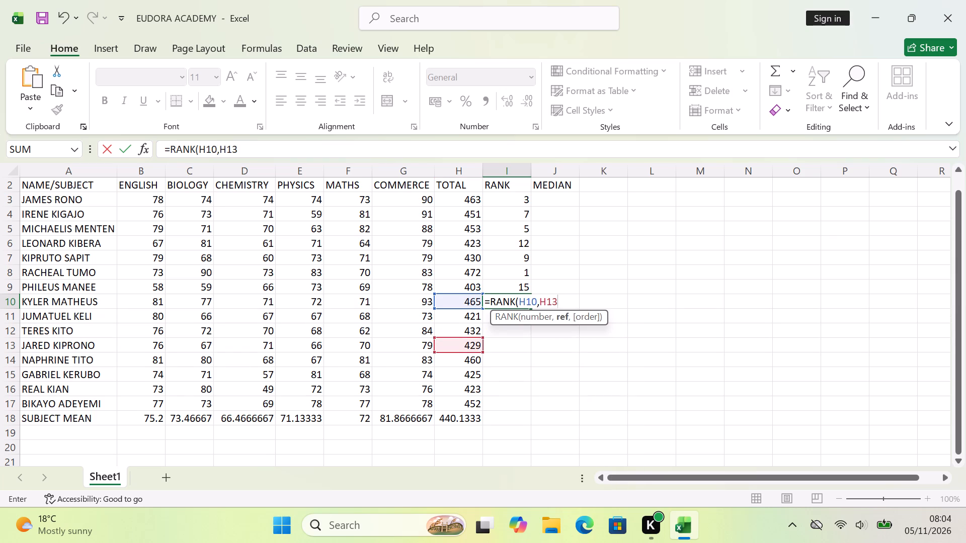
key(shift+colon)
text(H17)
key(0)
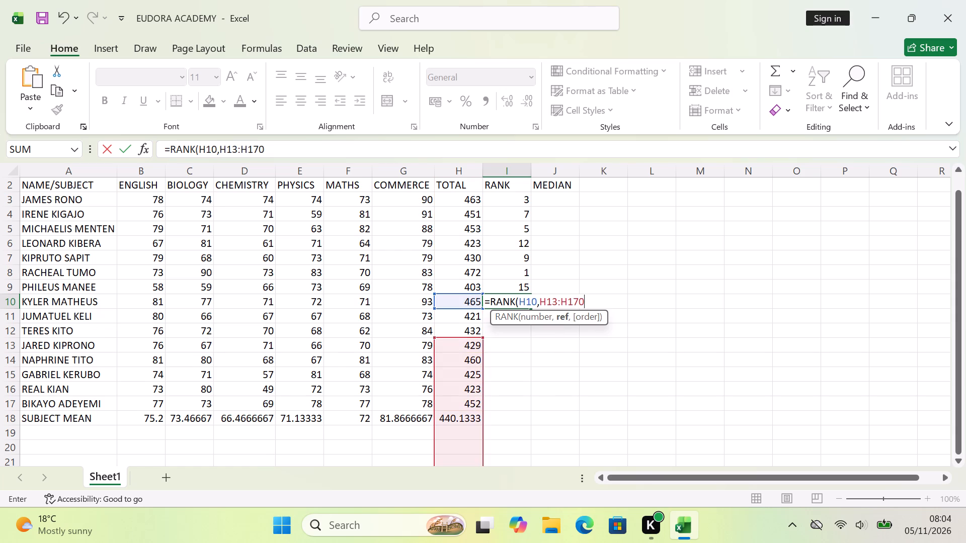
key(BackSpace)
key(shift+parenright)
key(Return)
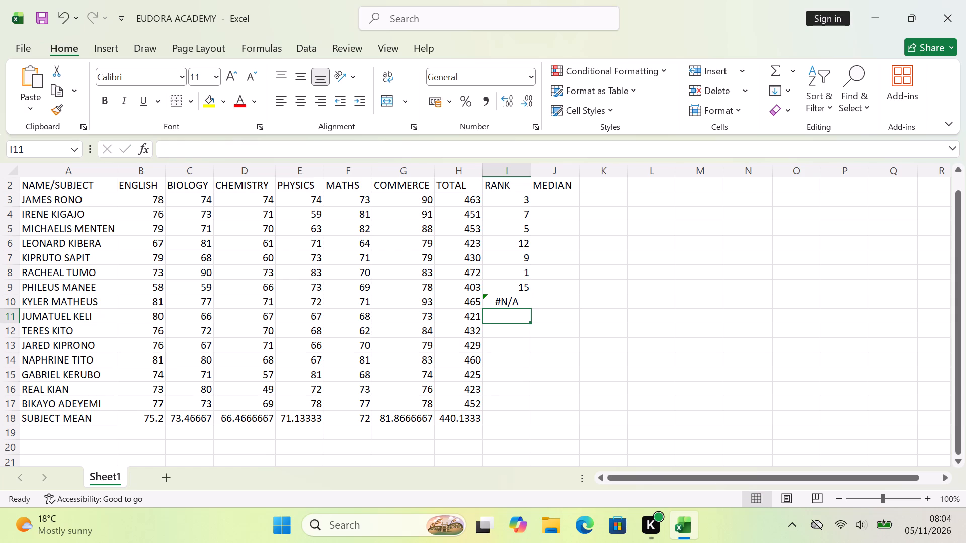
Replace the eighth student's rank formula in cell I10 with =RANK(H10,H3:H17).
click(501, 300)
key(BackSpace)
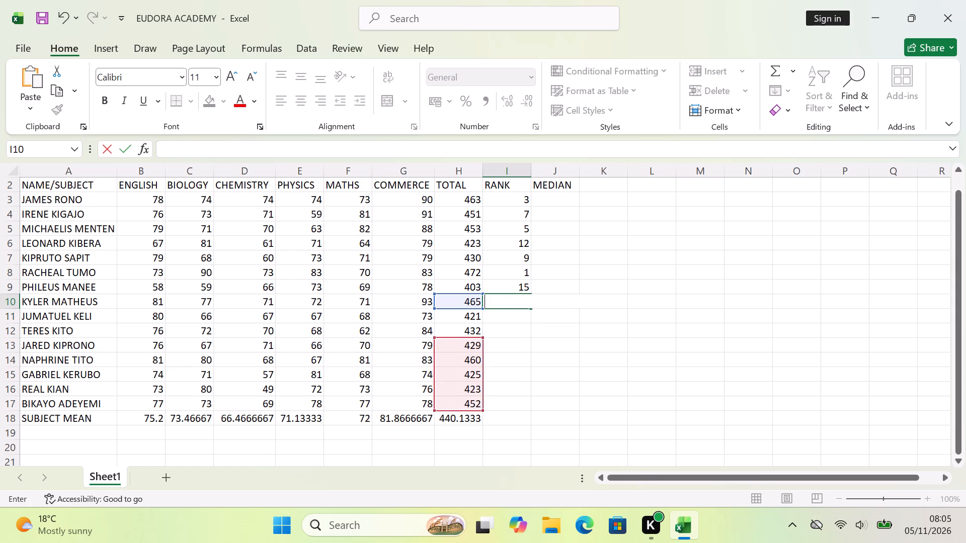
key(equal)
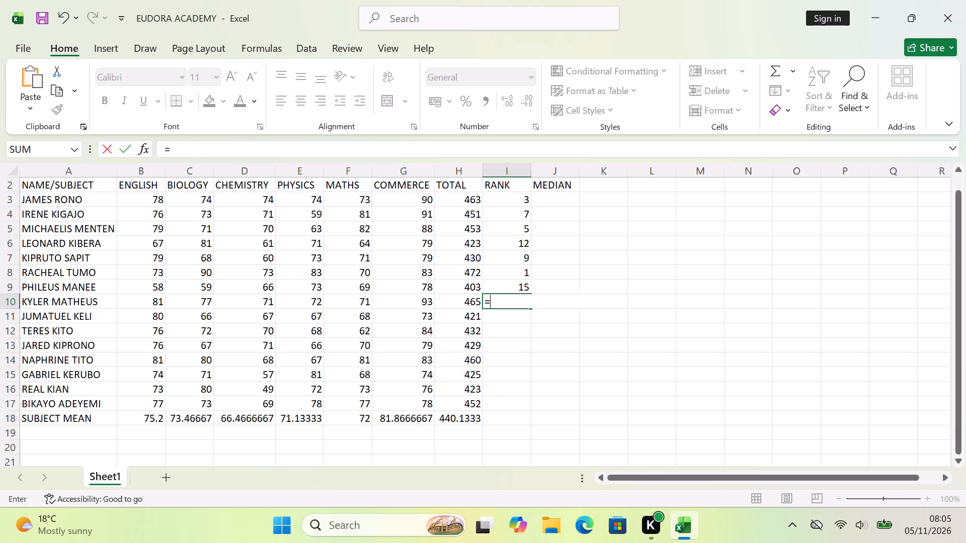
text(RAN)
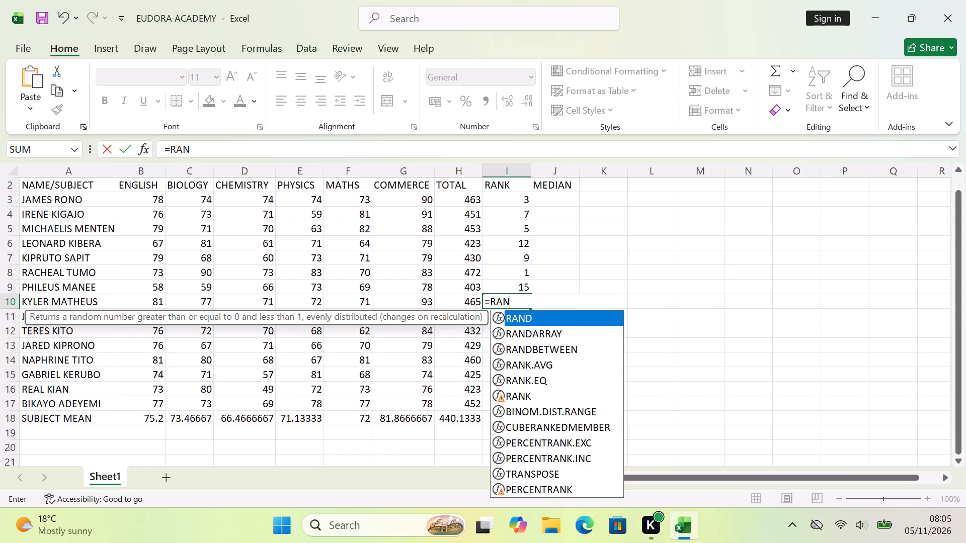
key(k)
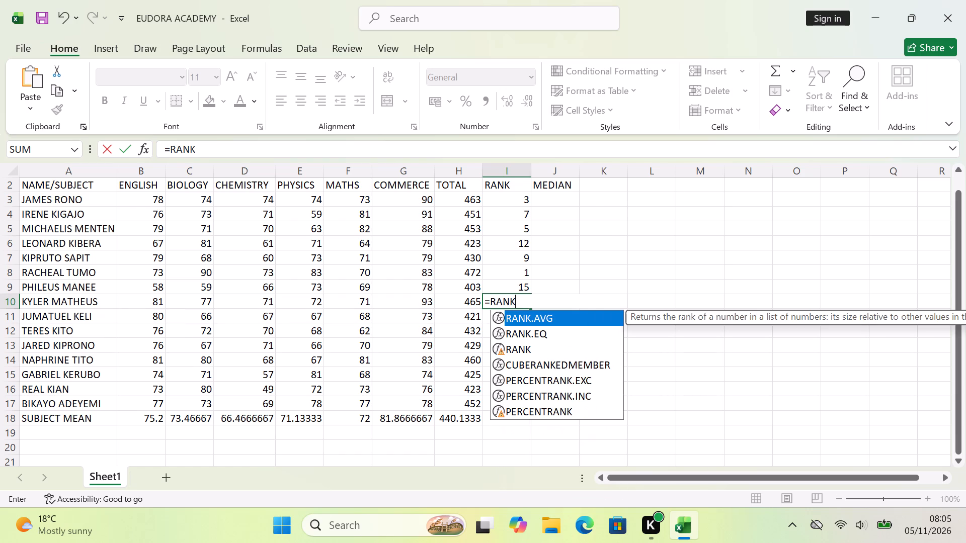
key(shift+parenleft)
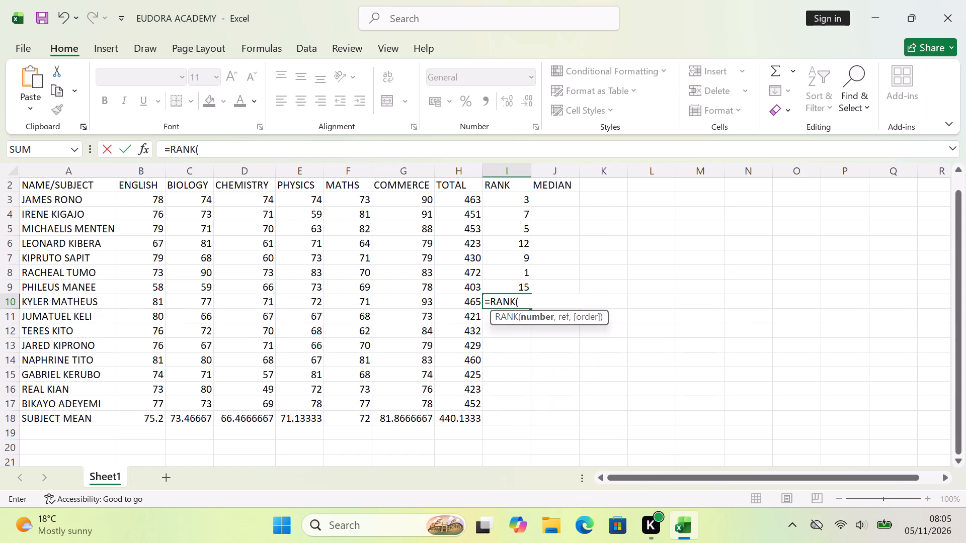
key(h)
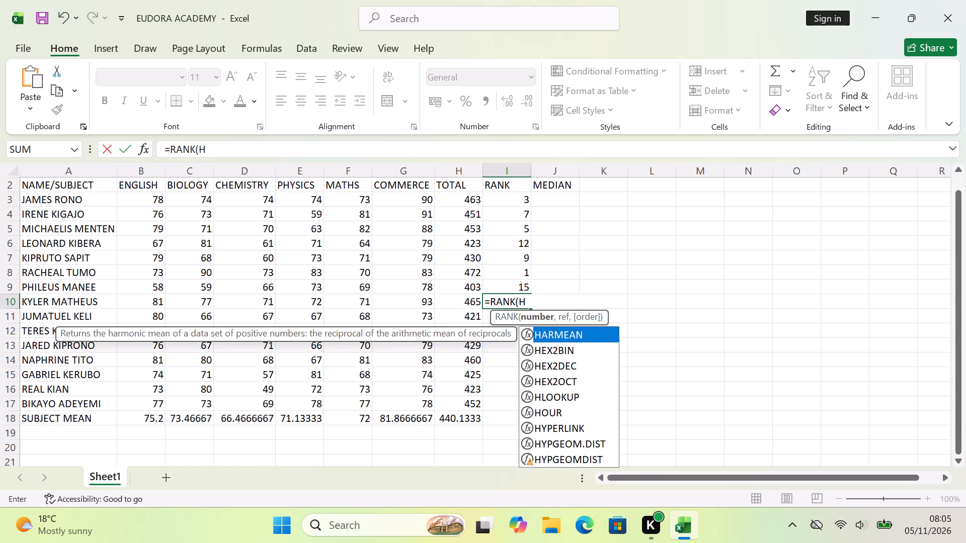
key(1)
key(0)
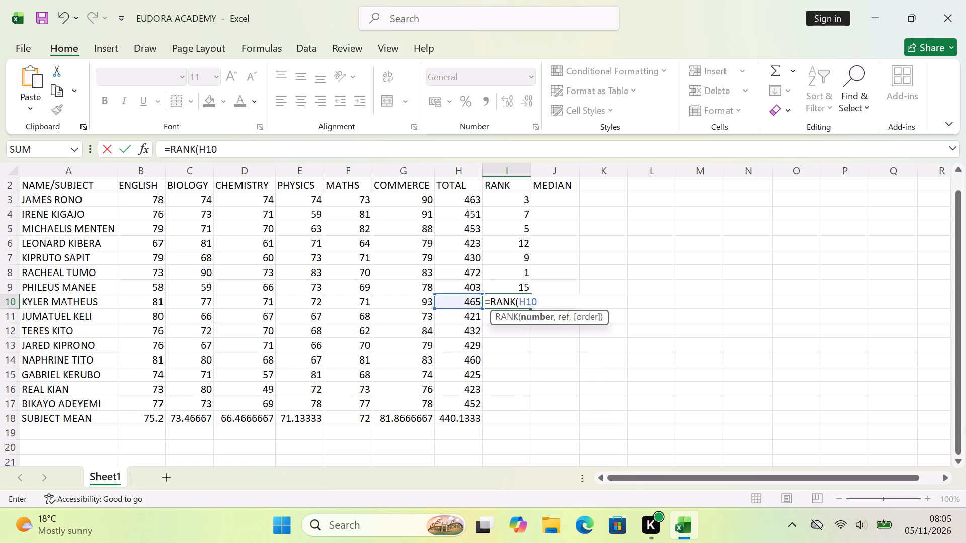
text(,H3)
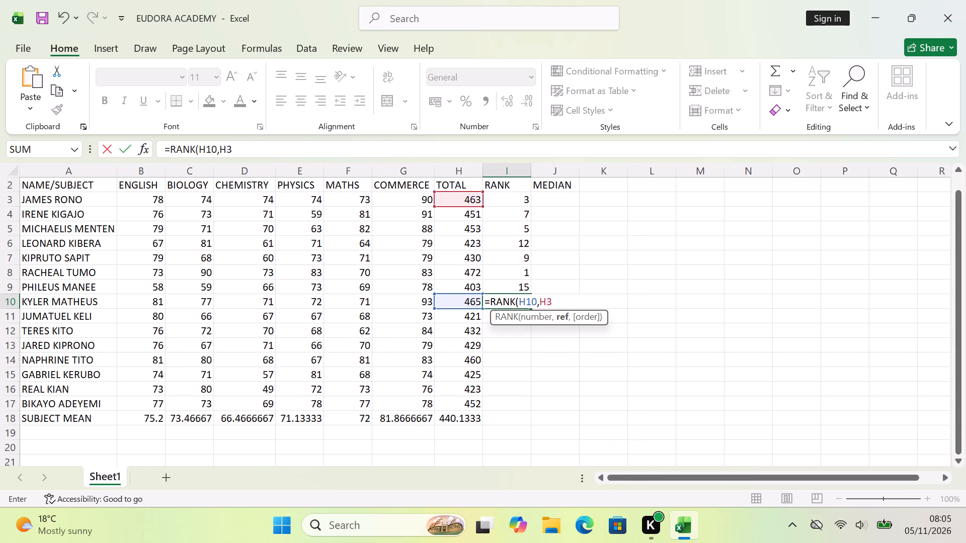
text(:H170)
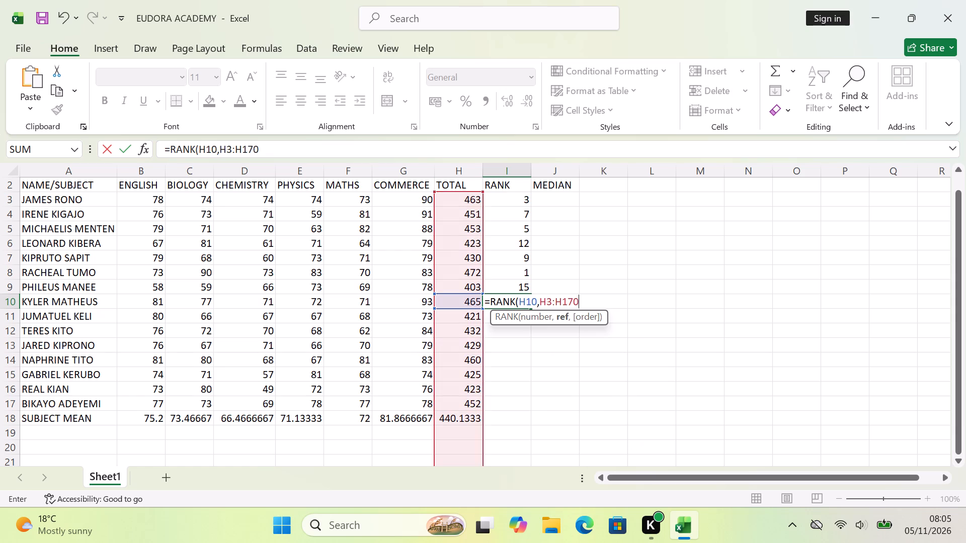
key(BackSpace)
key(shift+parenright)
key(Return)
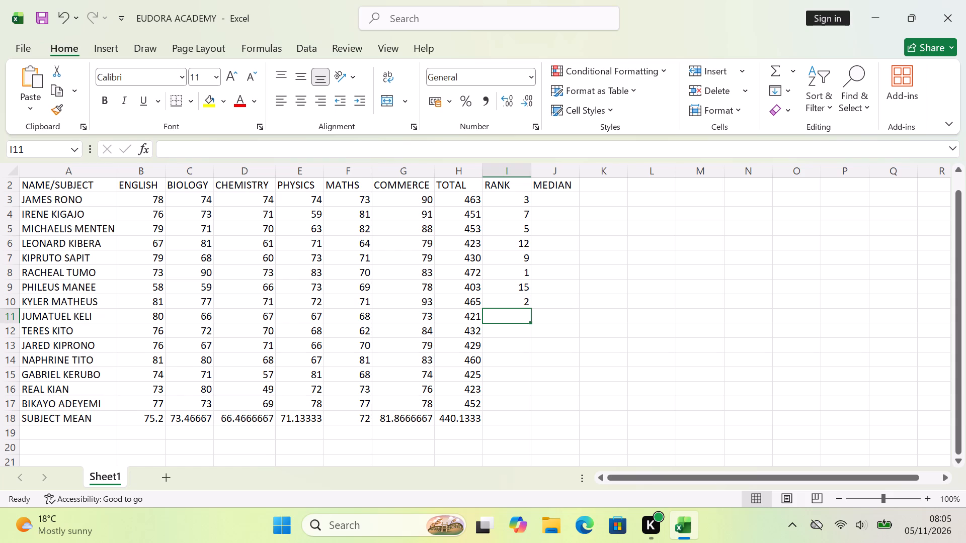
Enter the ninth student's rank formula =RANK(H11,H3:H17) in cell I11.
key(equal)
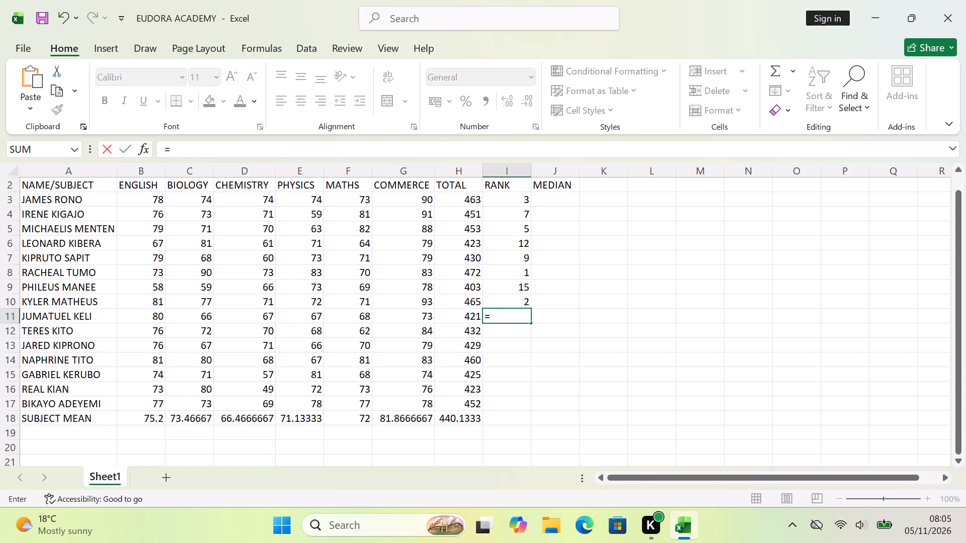
text(RA)
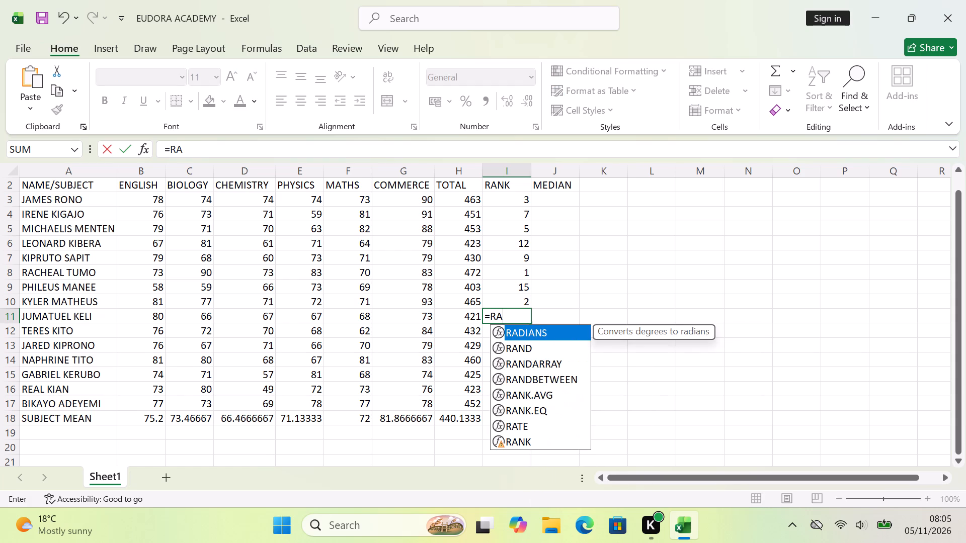
text(NK)
key(shift+parenleft)
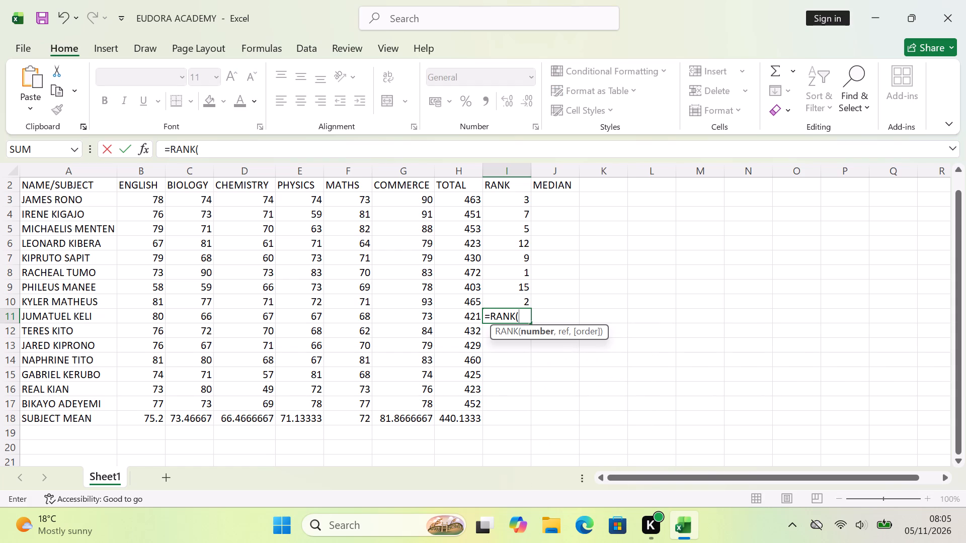
text(H11)
key(comma)
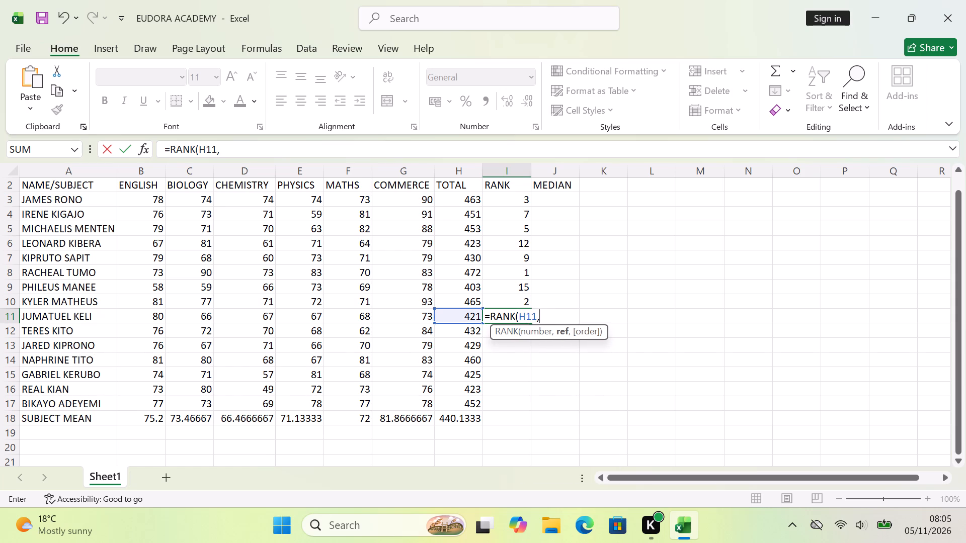
text(H3)
key(shift+colon)
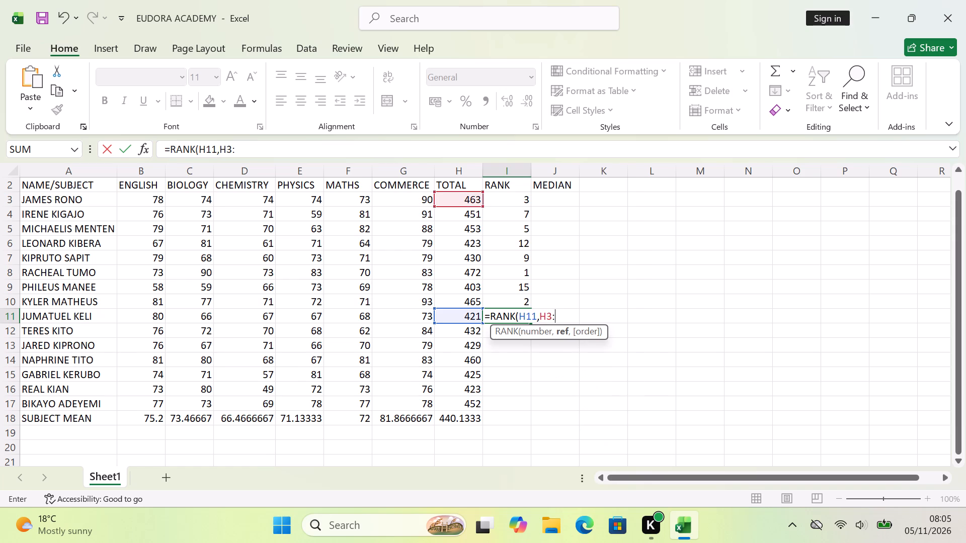
key(h)
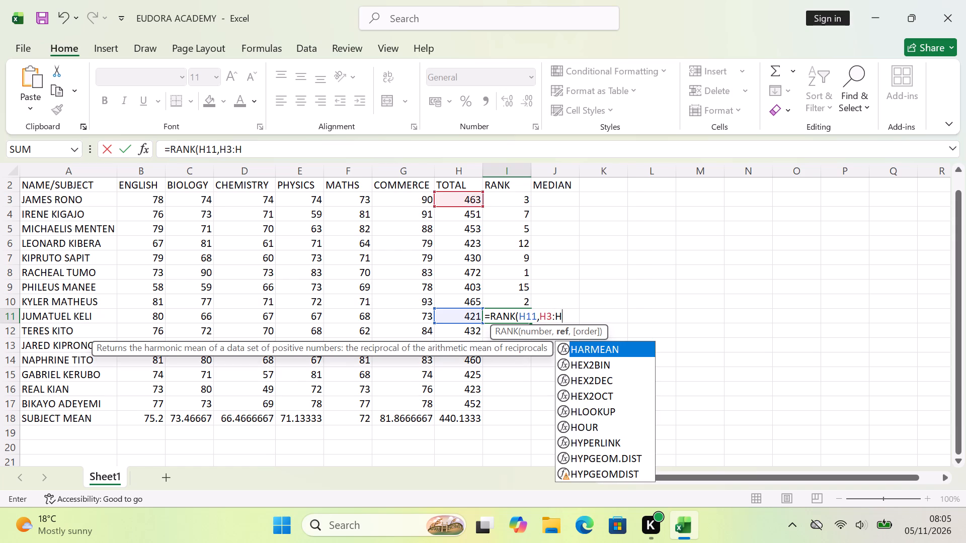
text(17)
key(shift+parenright)
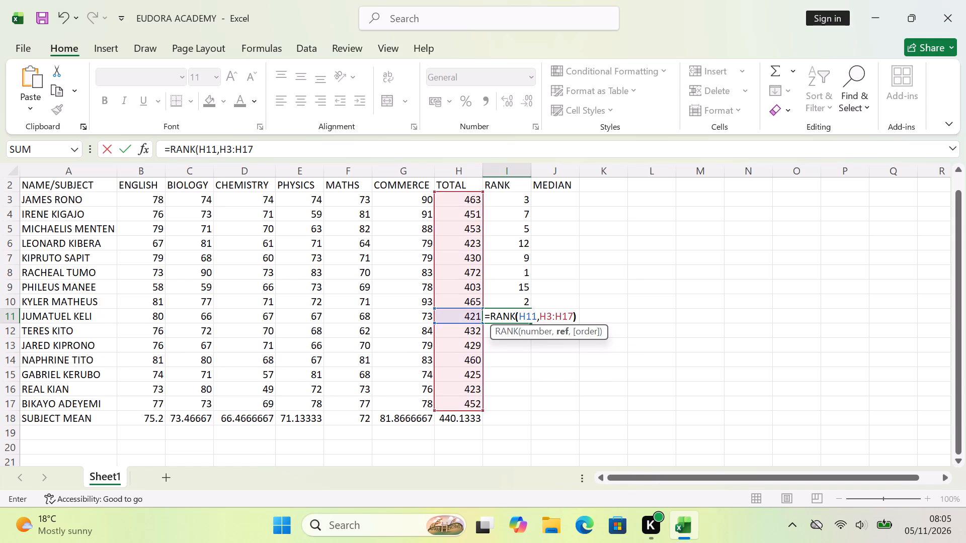
key(Return)
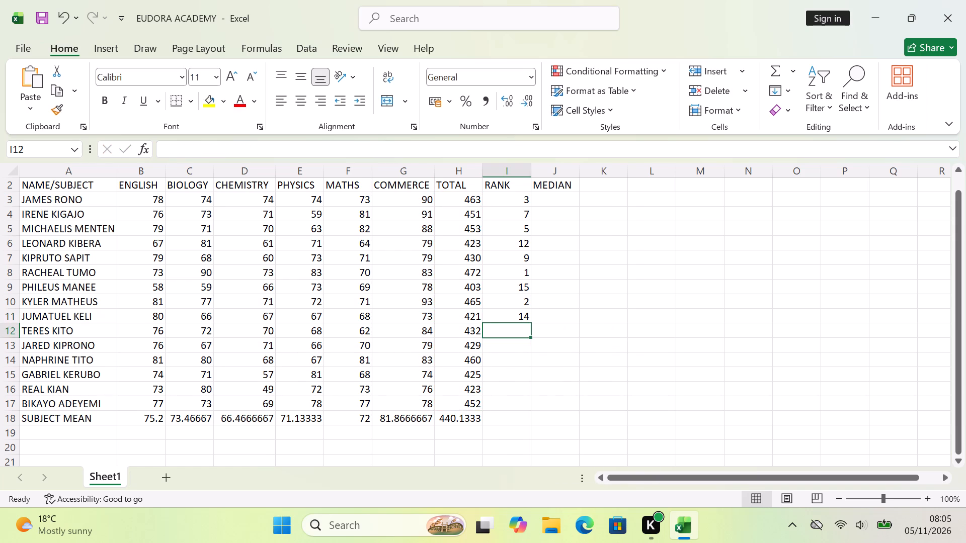
Enter the tenth student's rank formula =RANK(H12,H3:H17) in cell I12.
key(equal)
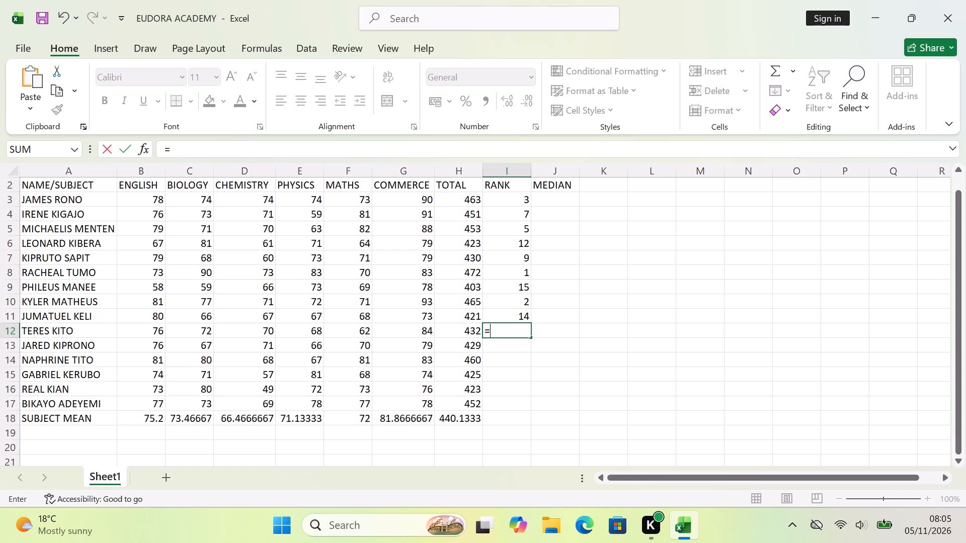
text(RANK)
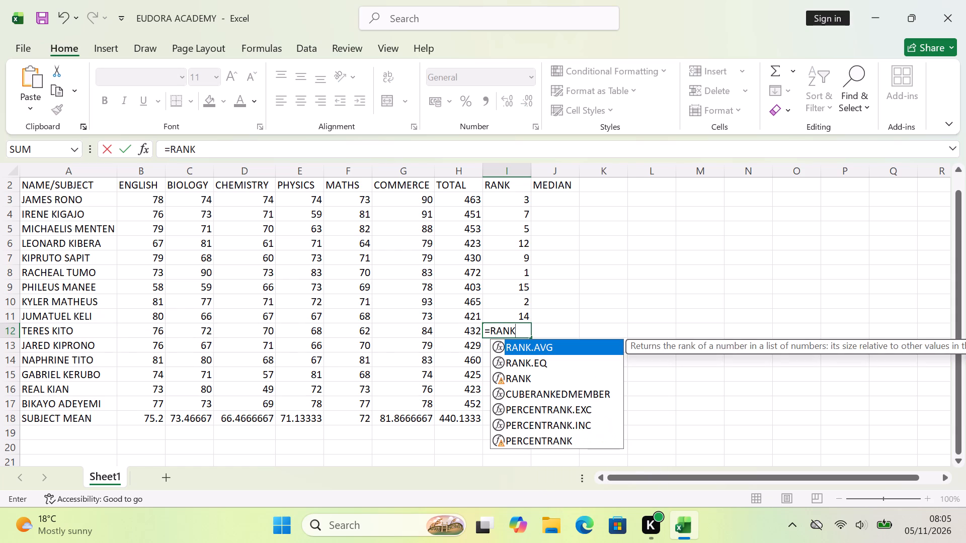
key(shift+parenleft)
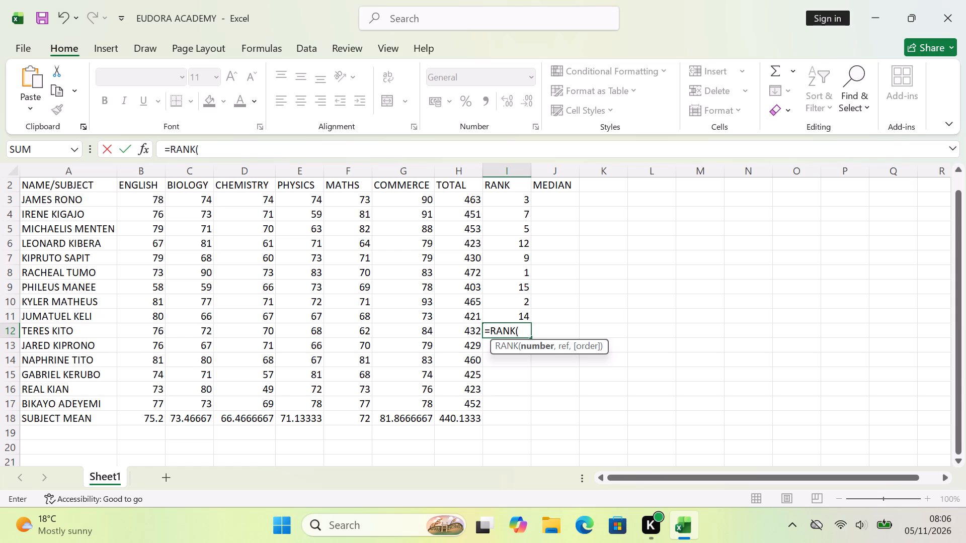
key(h)
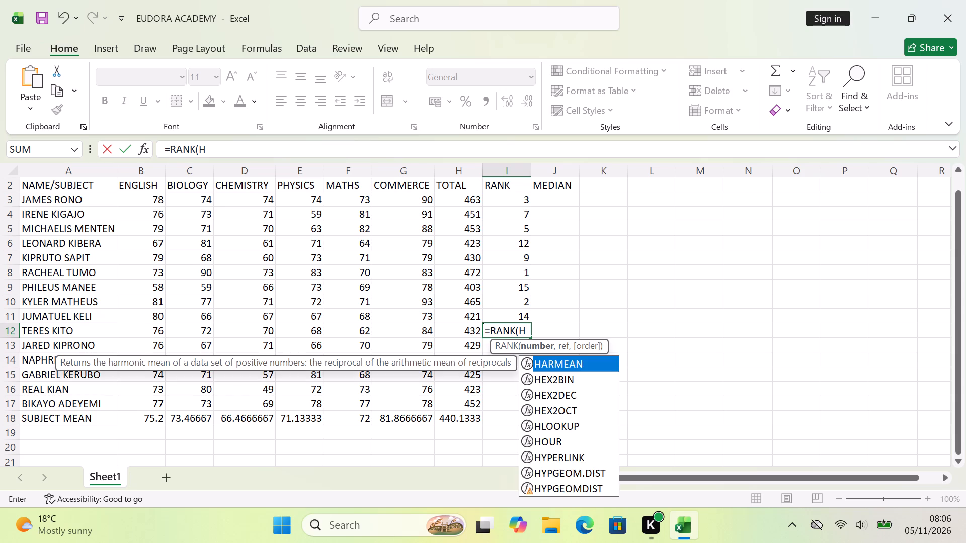
text(12)
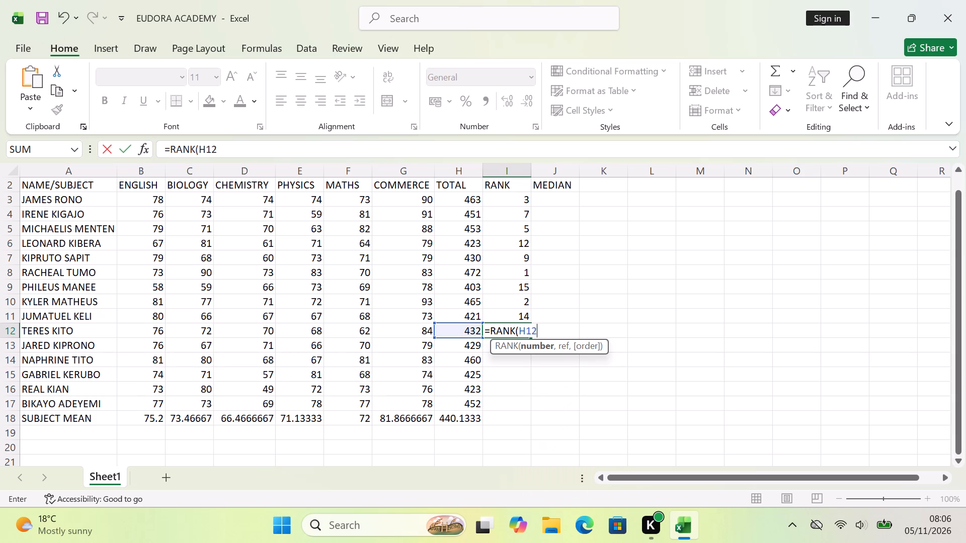
key(comma)
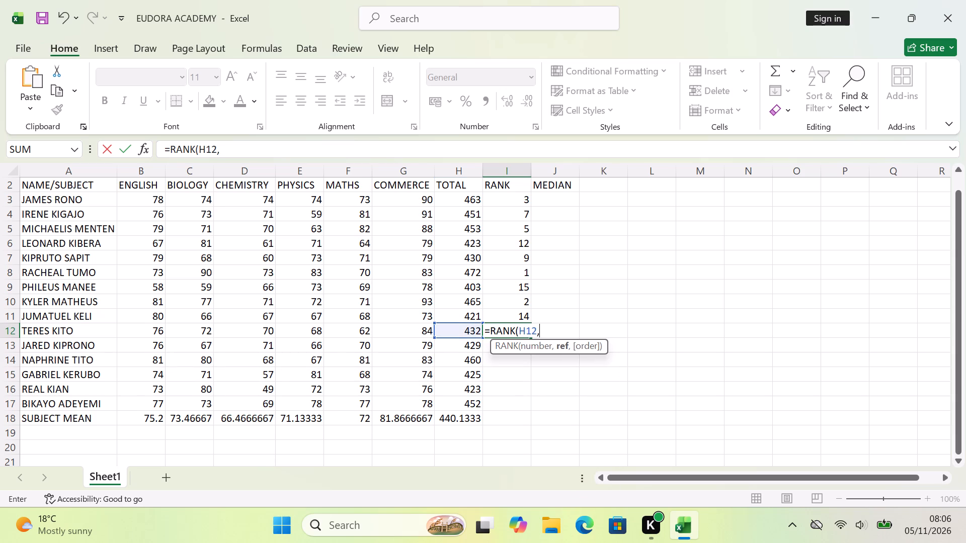
text(H3)
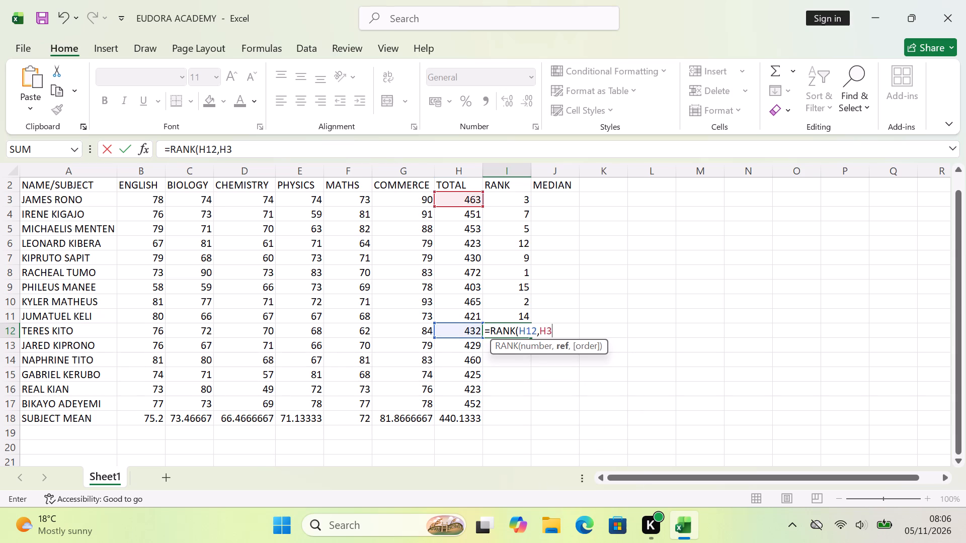
text(:H17)
key(0)
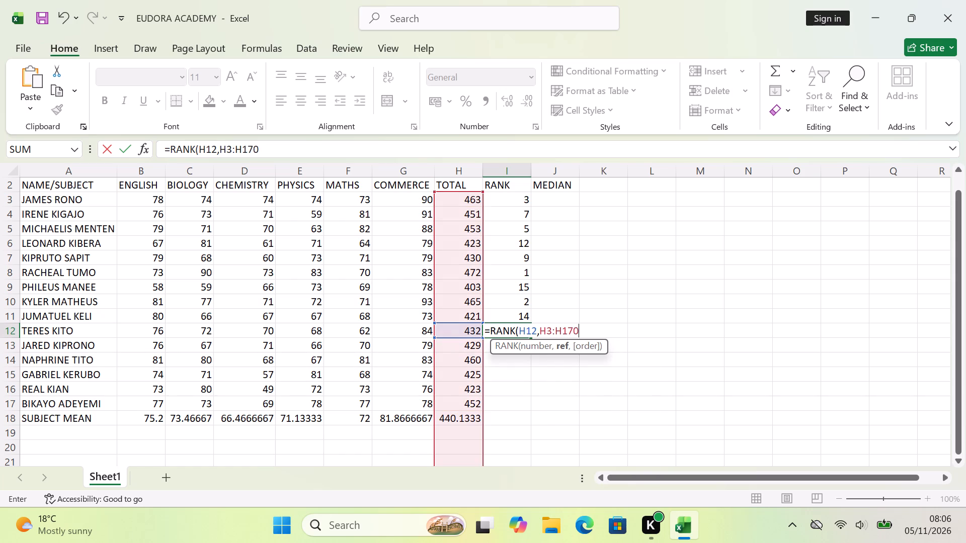
key(BackSpace)
key(shift+parenright)
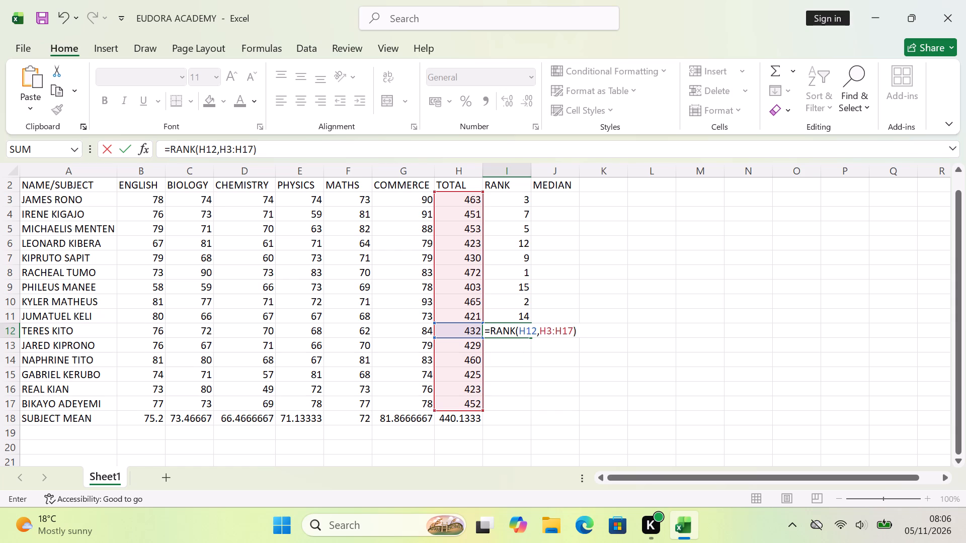
key(Return)
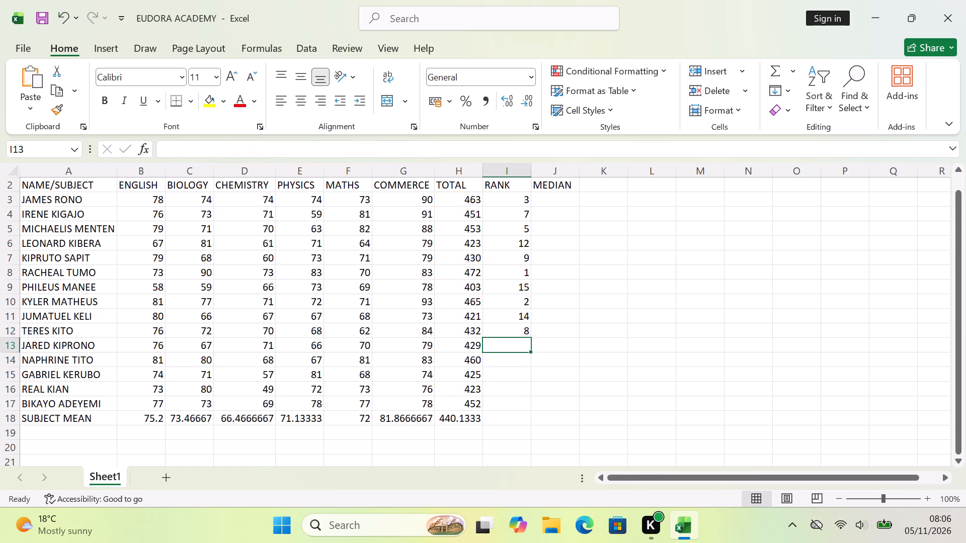
Enter the eleventh student's rank formula =RANK(H13,H3:H17) in cell I13.
text(=RANK)
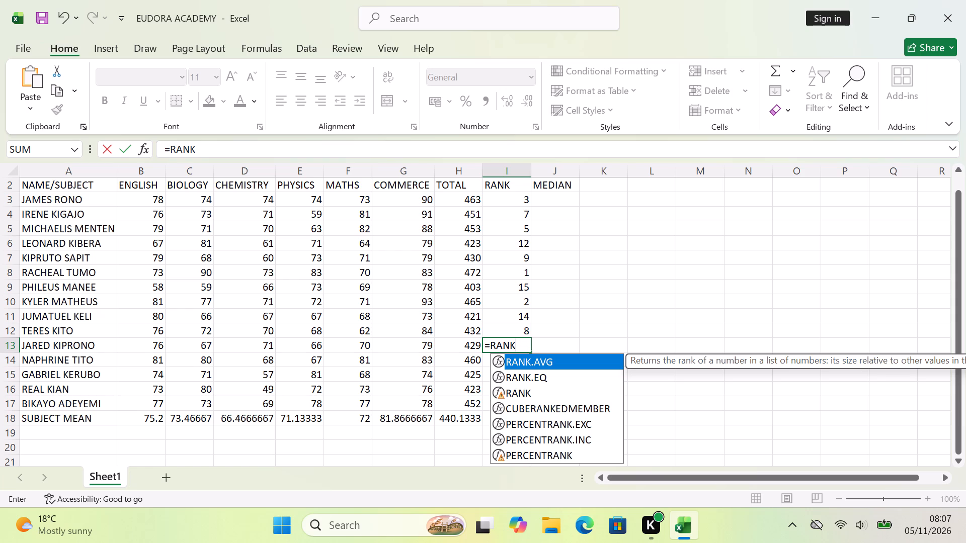
key(shift+parenleft)
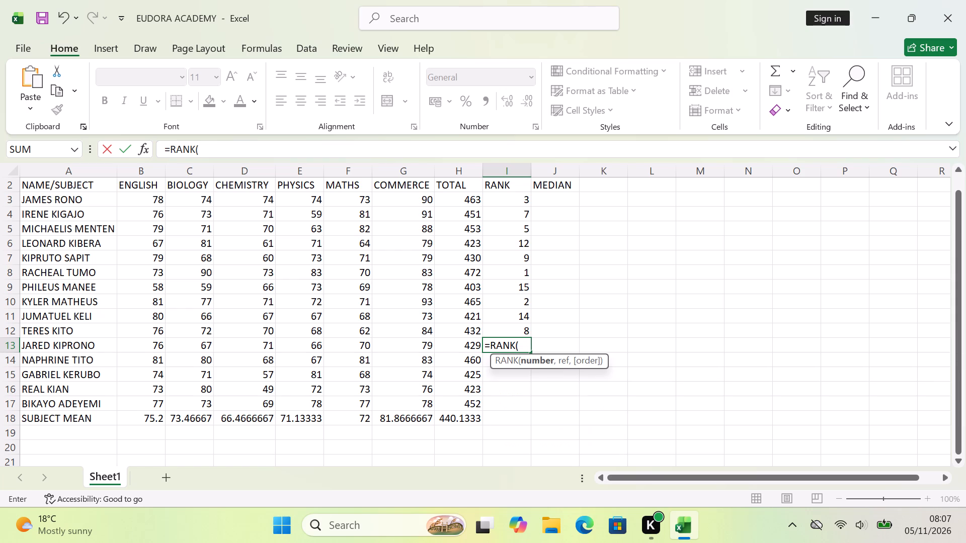
text(H13)
key(comma)
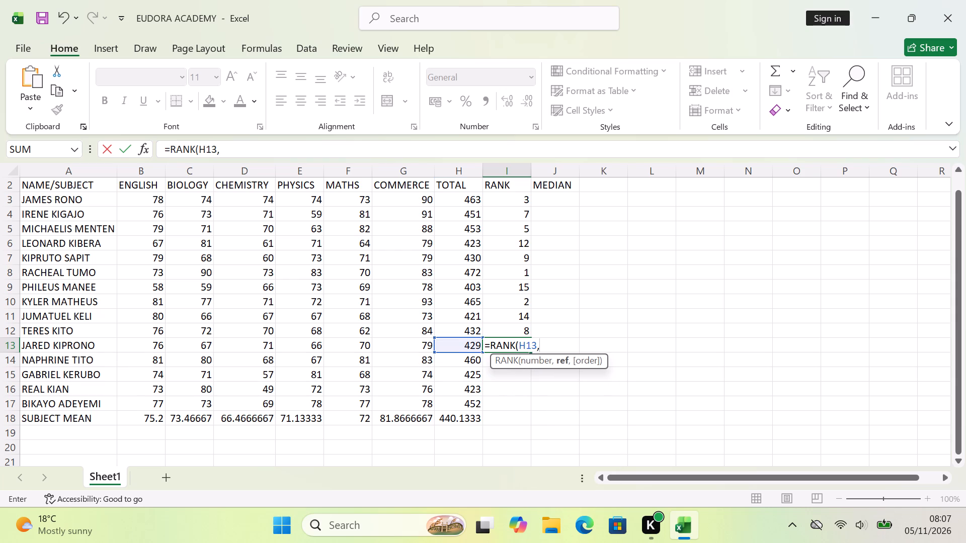
text(H3)
text(:H17)
key(0)
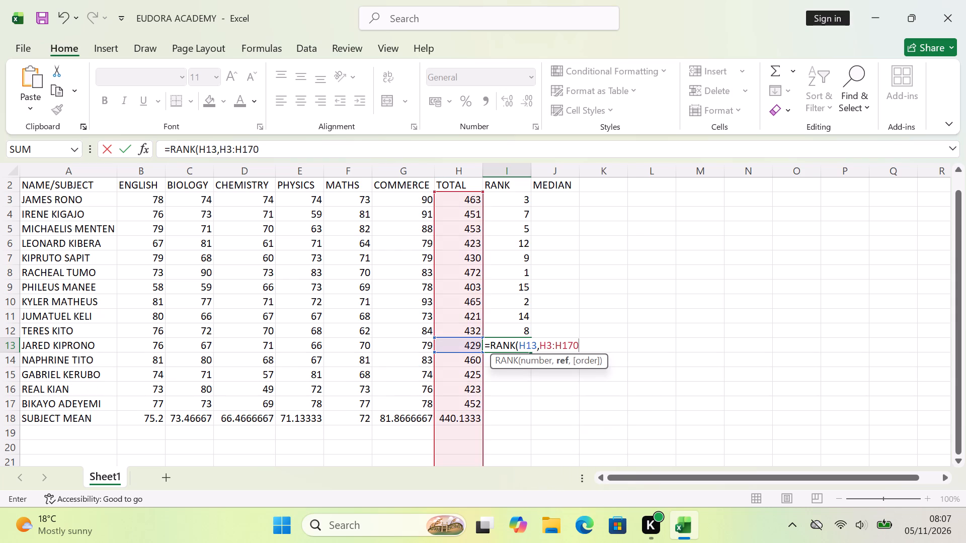
key(BackSpace)
key(shift+parenright)
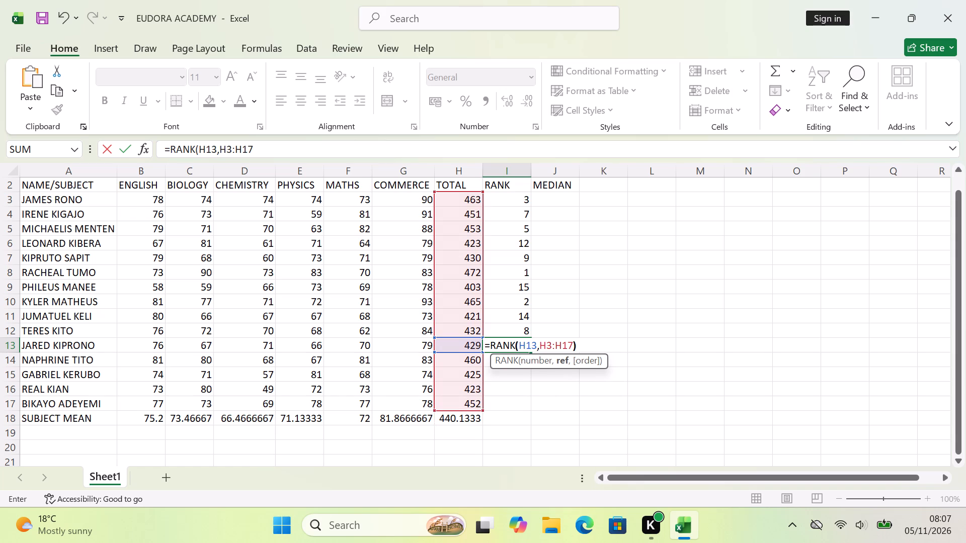
key(Return)
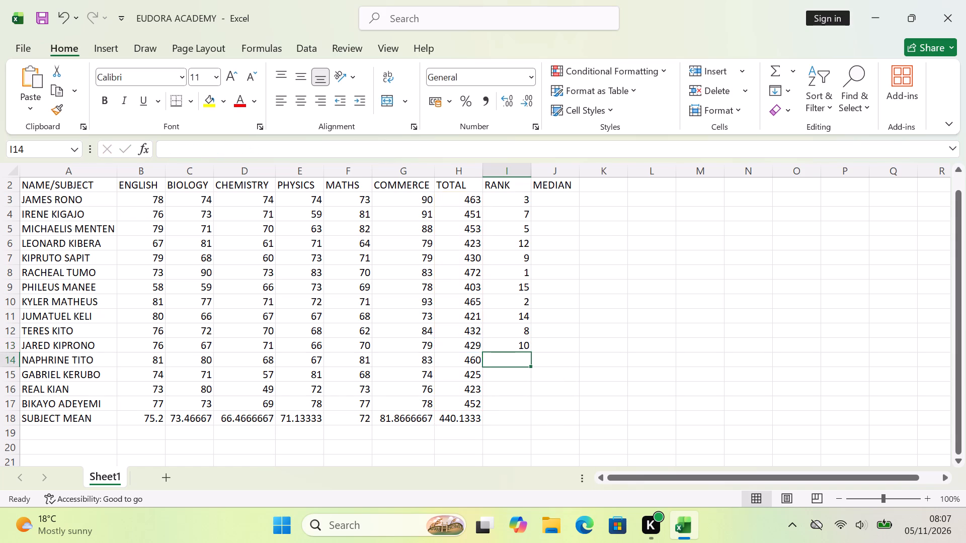
Enter the twelfth student's rank formula =RANK(H14,H3:H17) in cell I14.
key(equal)
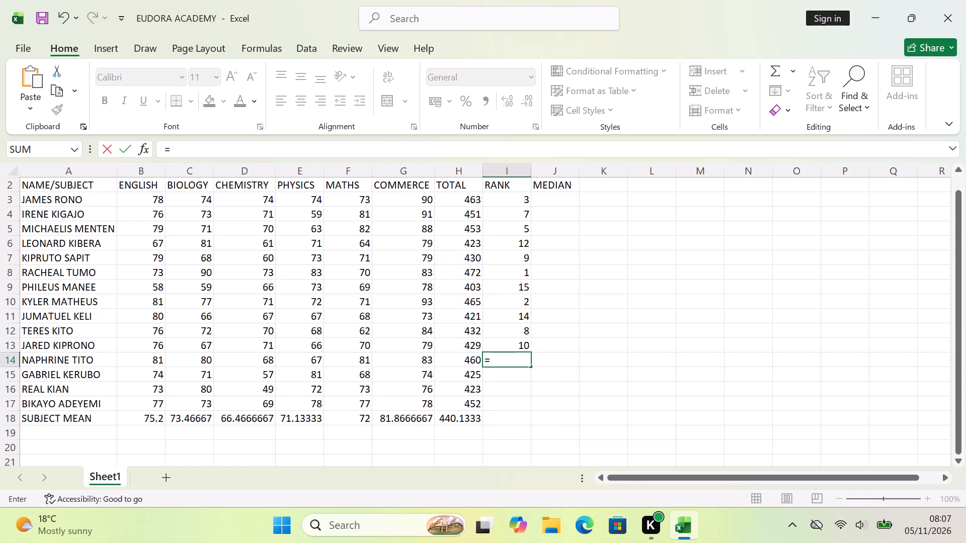
text(RAN)
key(k)
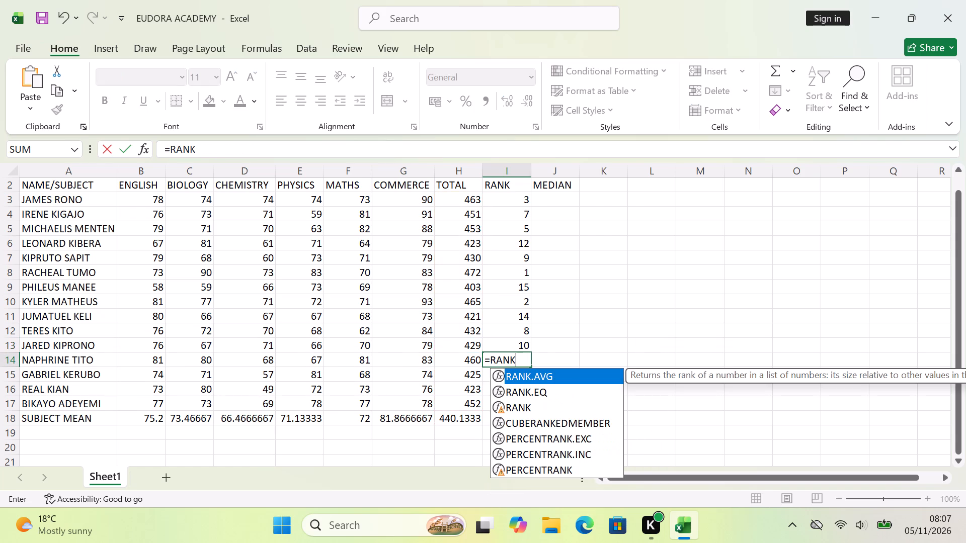
key(shift+parenleft)
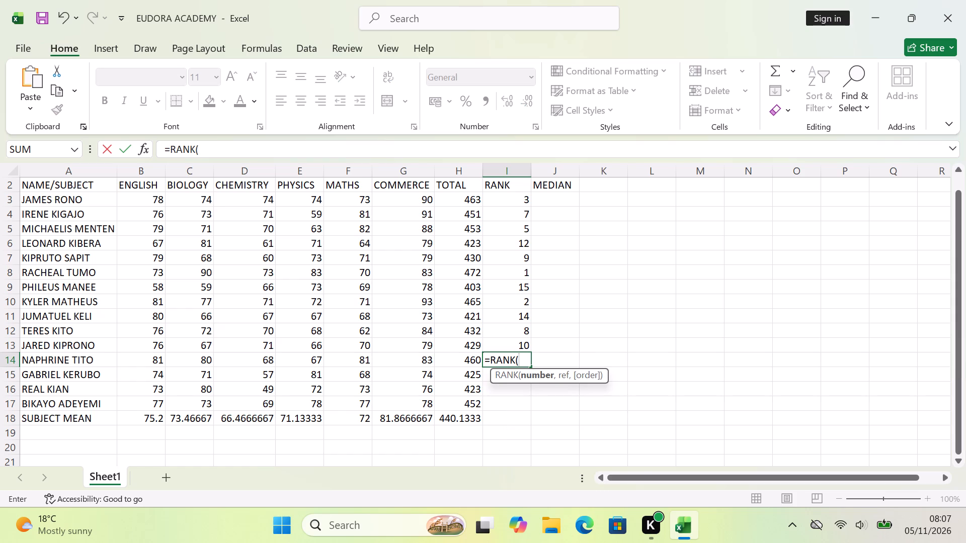
text(H14)
text(:H17)
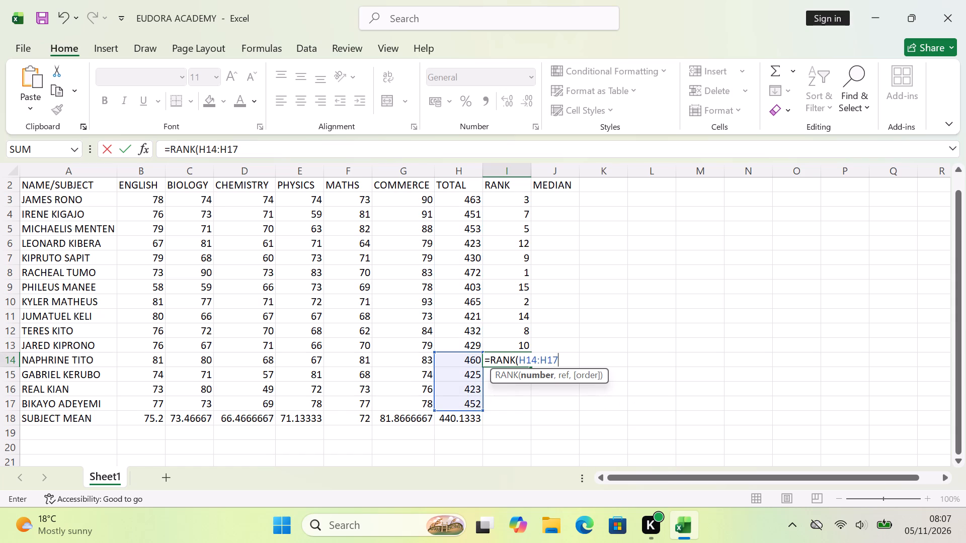
click(536, 362)
key(h)
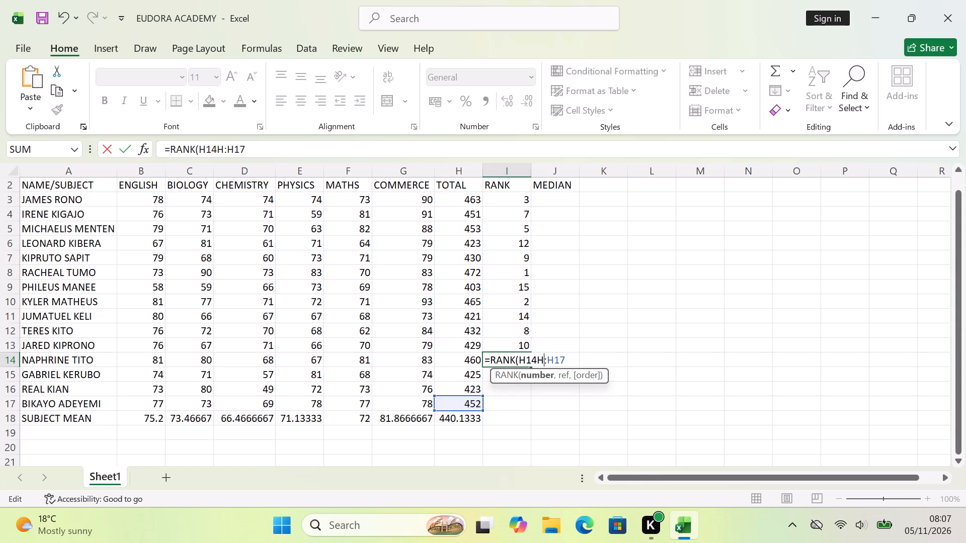
key(3)
key(semicolon)
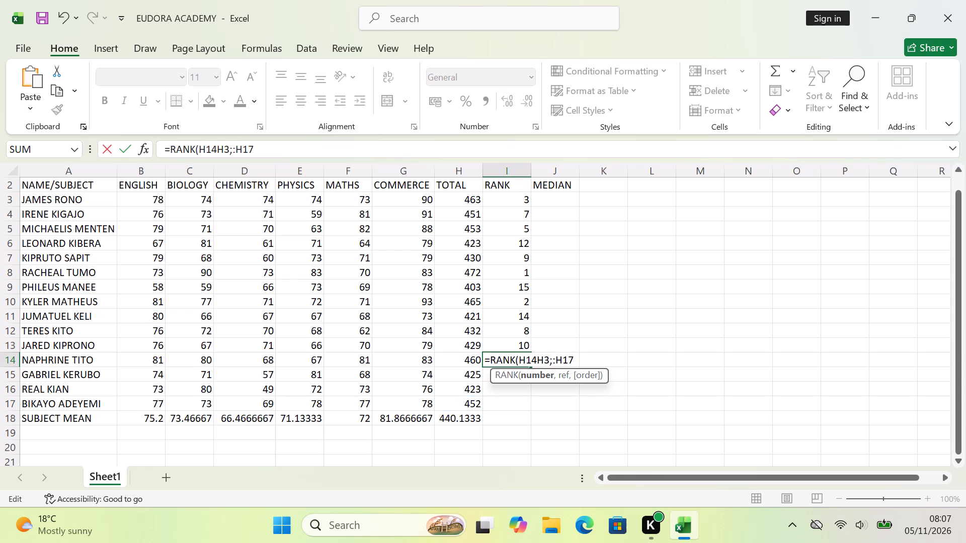
key(BackSpace)
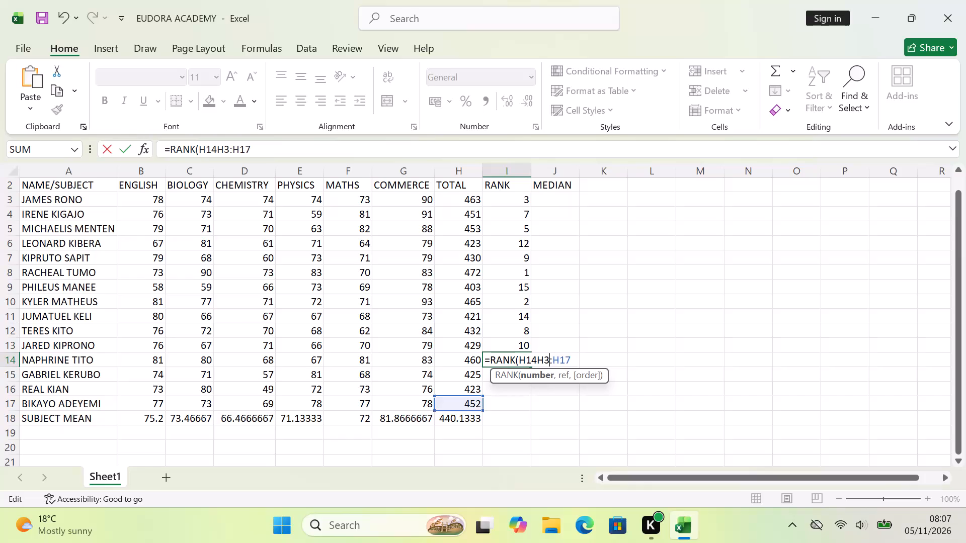
click(535, 359)
key(comma)
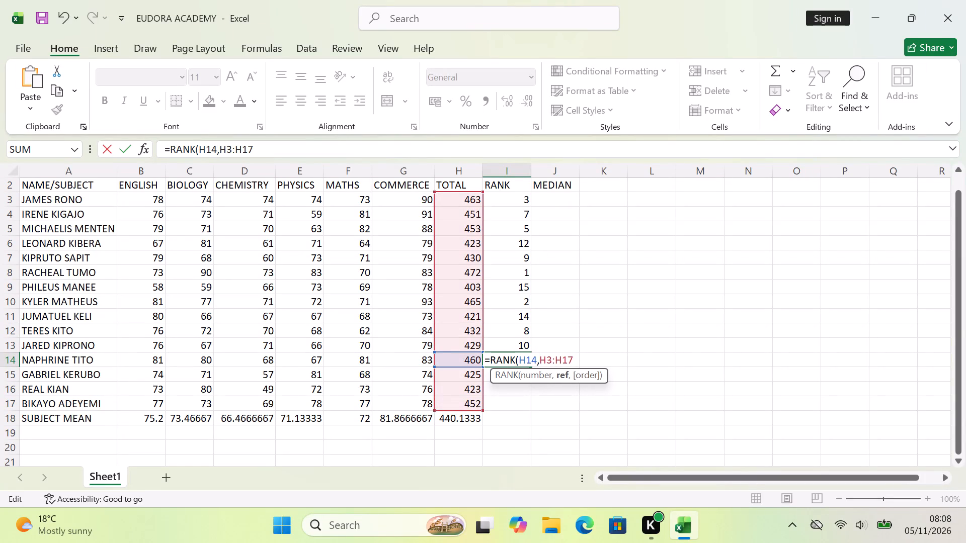
click(573, 357)
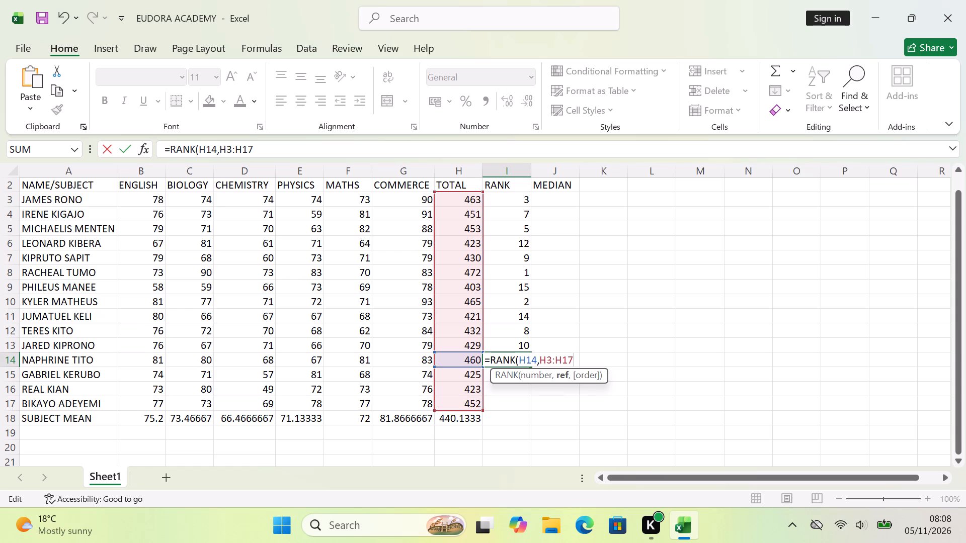
key(shift+parenright)
key(Return)
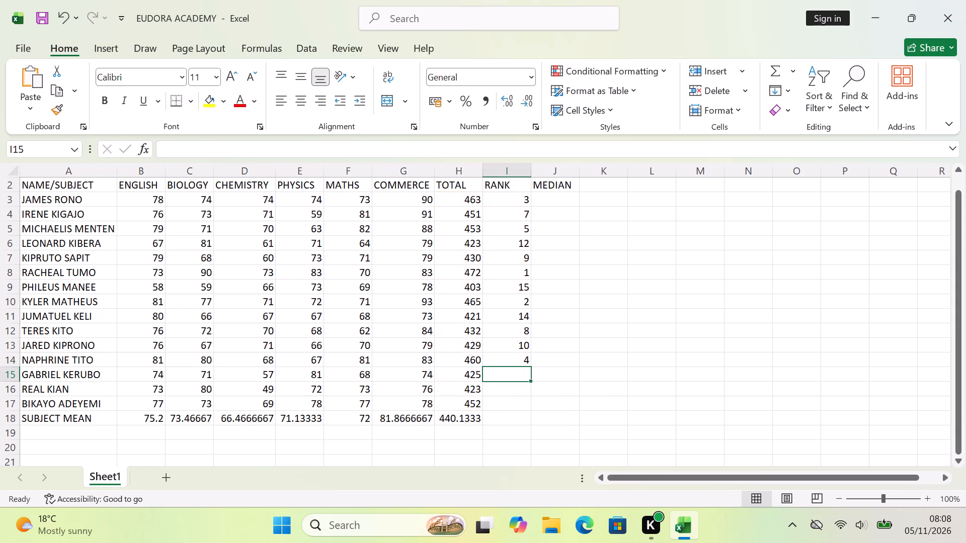
Enter the thirteenth student's rank formula =RANK(H15,H3:H17) in cell I15.
text(=RANK)
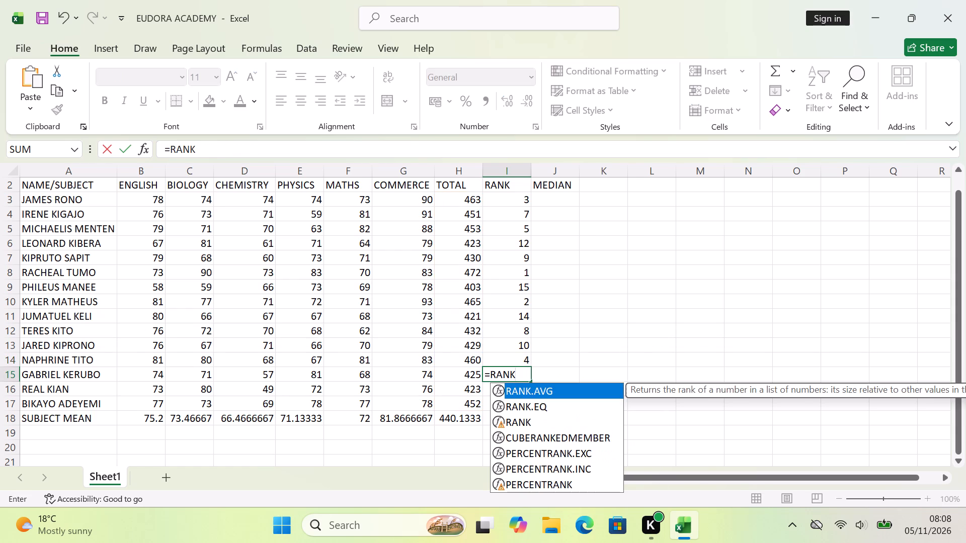
key(shift+parenleft)
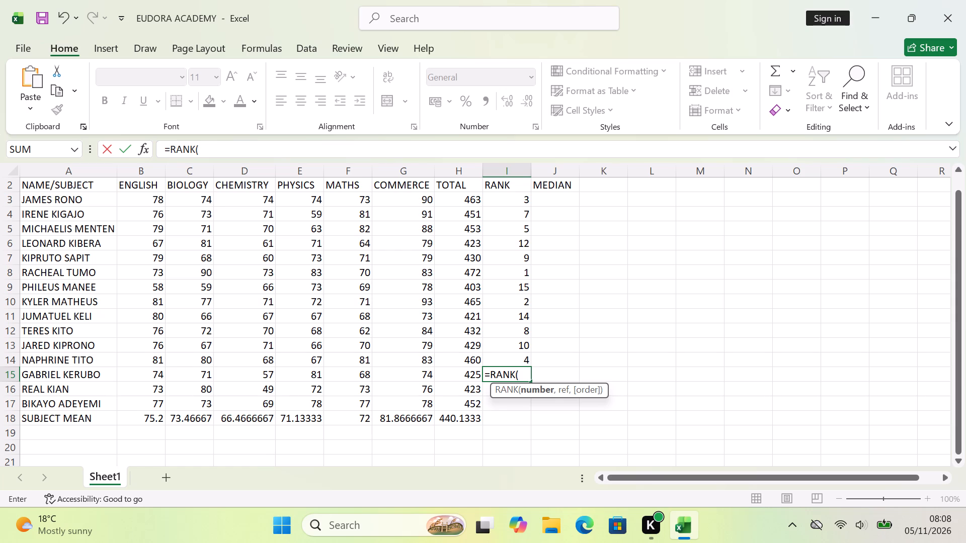
text(H15)
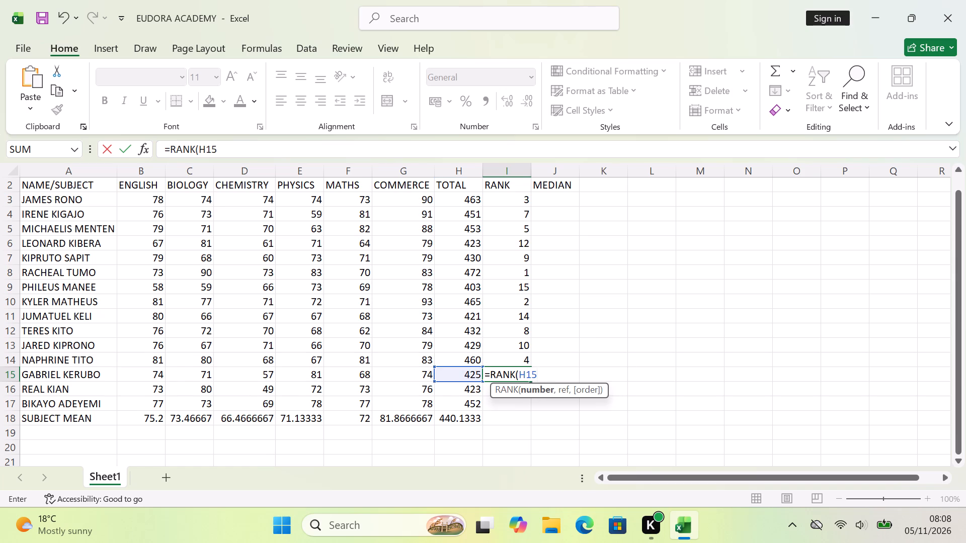
key(shift+colon)
key(BackSpace)
key(comma)
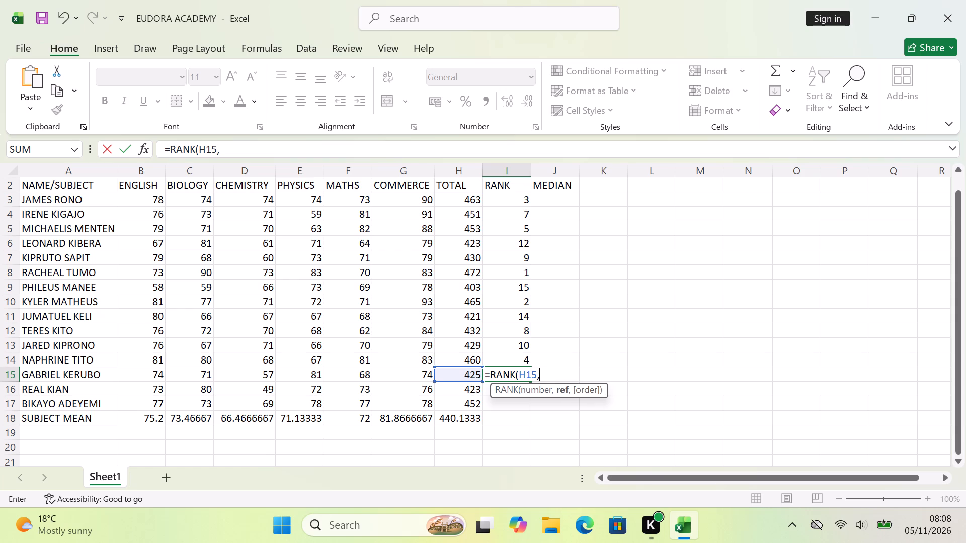
key(h)
key(3)
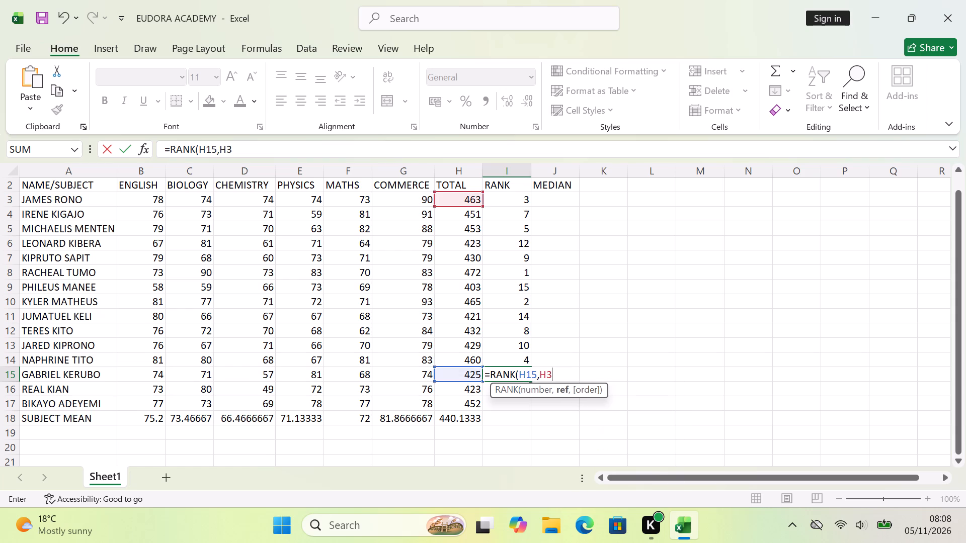
key(shift+colon)
text(H17)
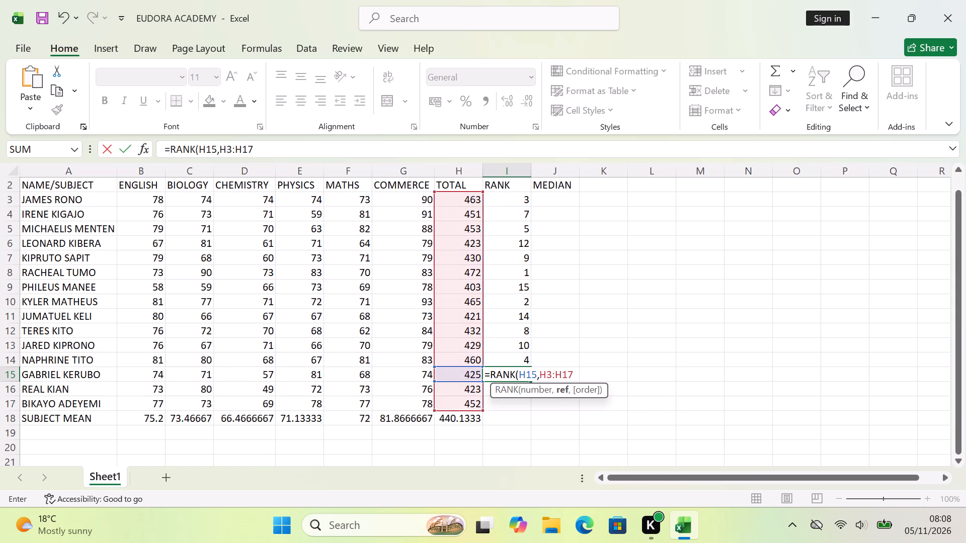
key(shift+parenright)
key(Return)
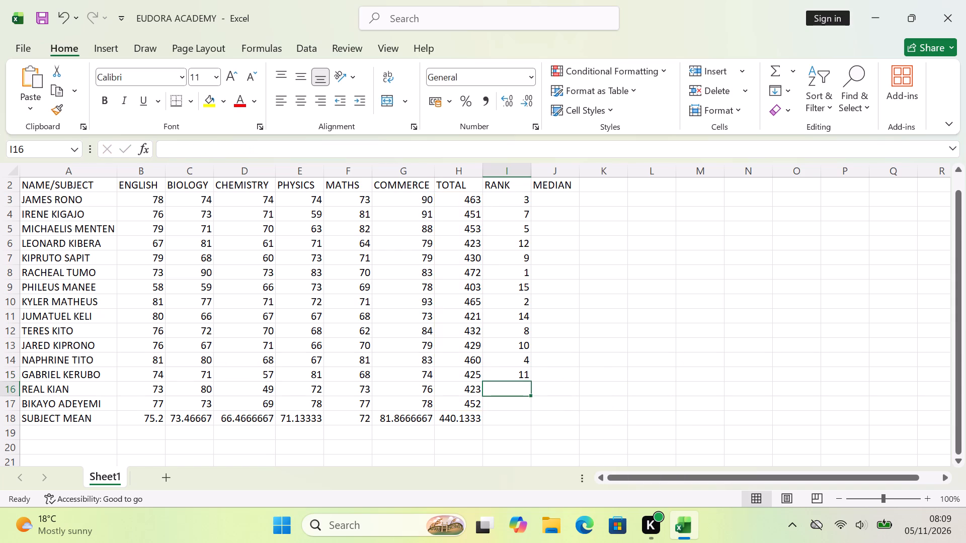
Enter the fourteenth student's rank formula =RANK(H16,H3:H17) in cell I16.
text(=RANK)
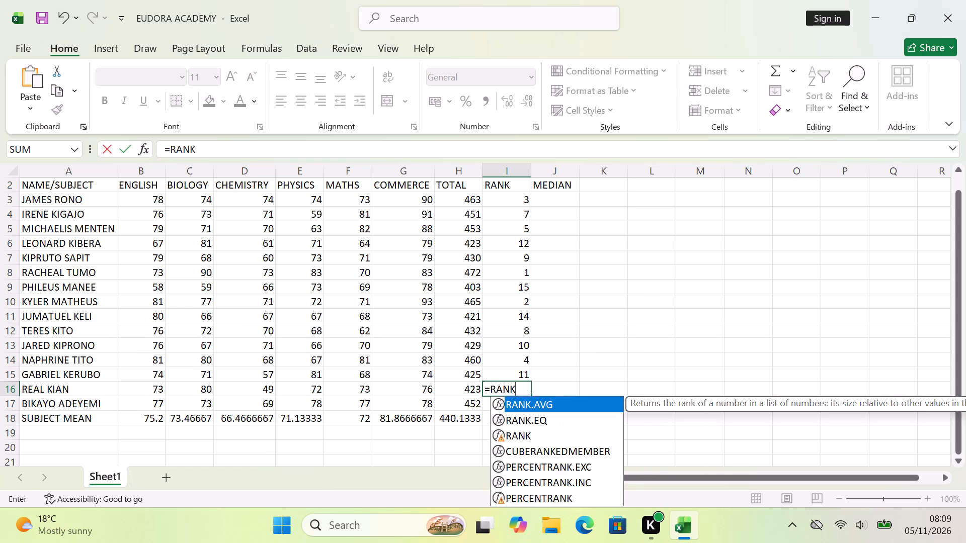
key(shift+parenleft)
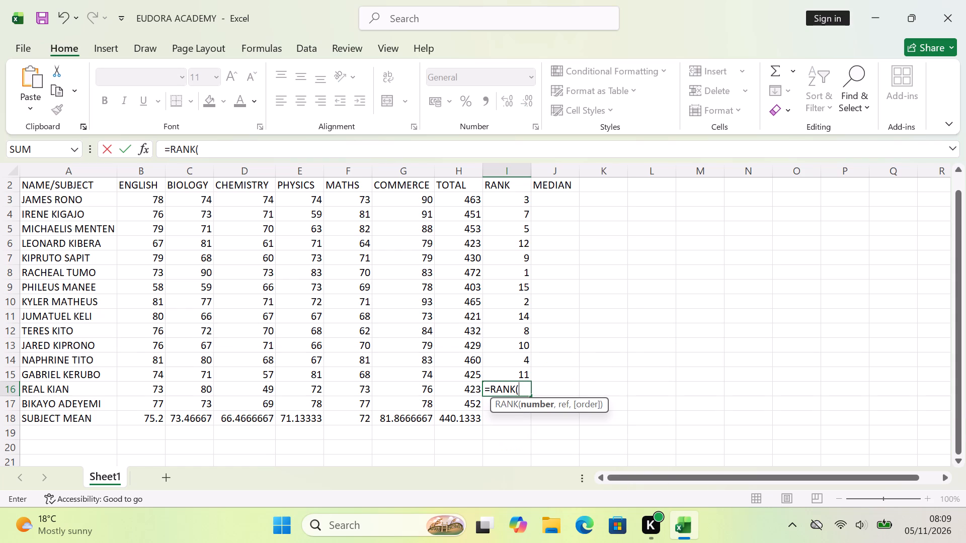
key(h)
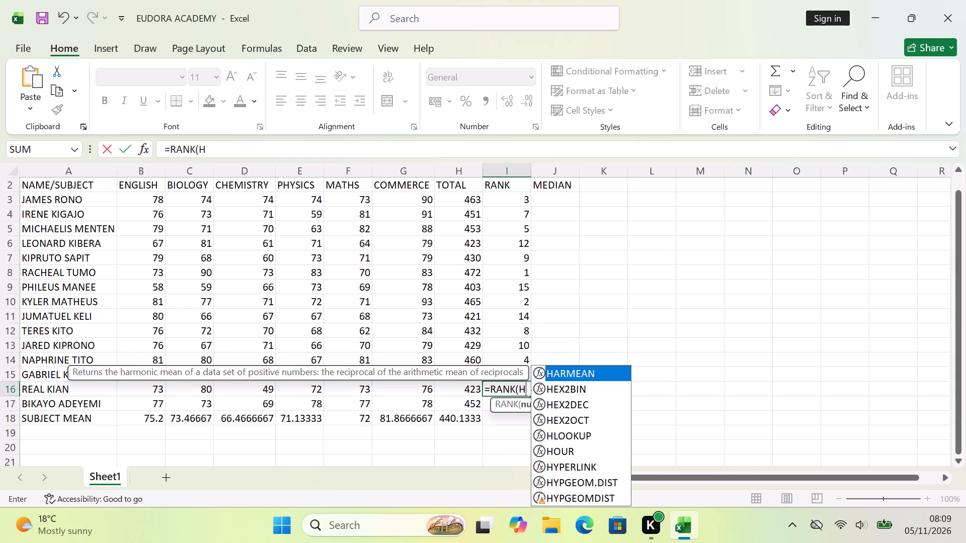
text(16)
key(comma)
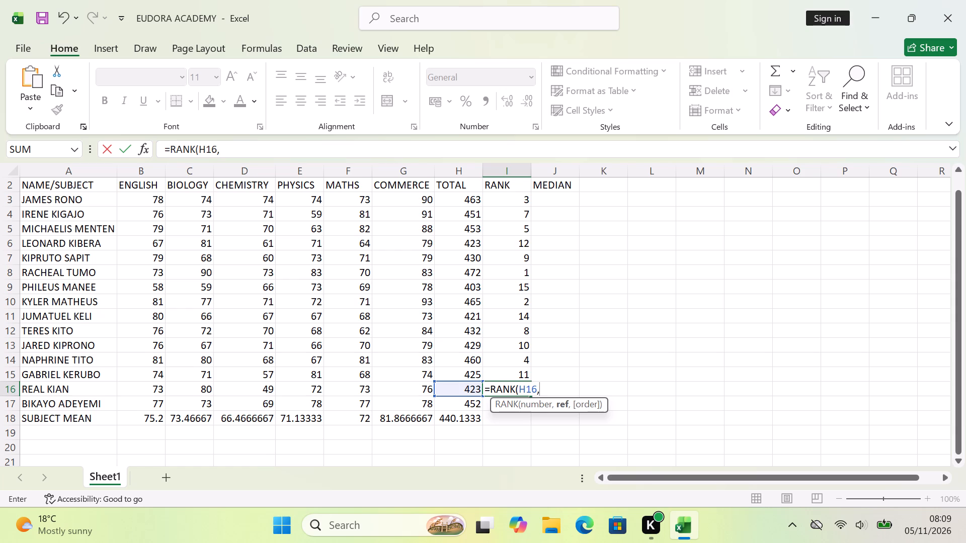
text(H3)
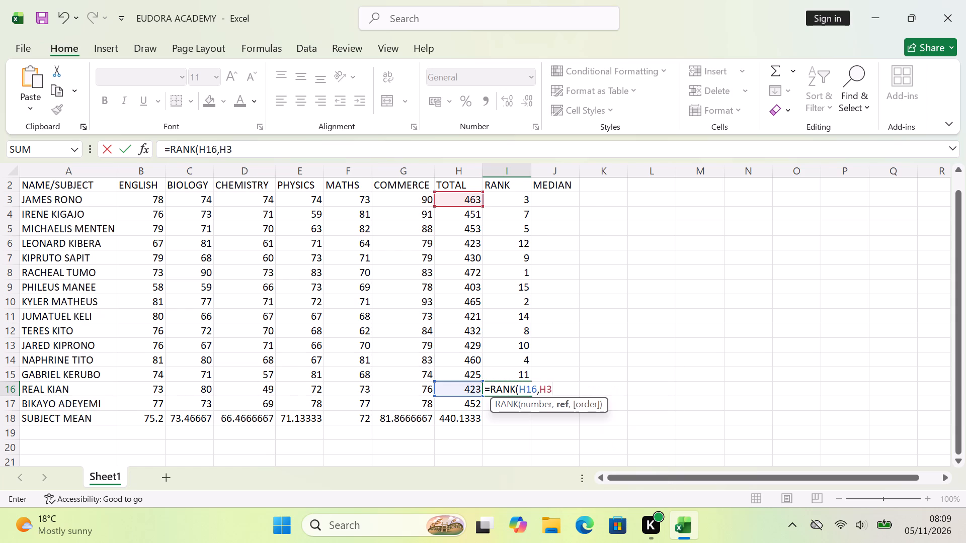
key(semicolon)
key(BackSpace)
text(:H17)
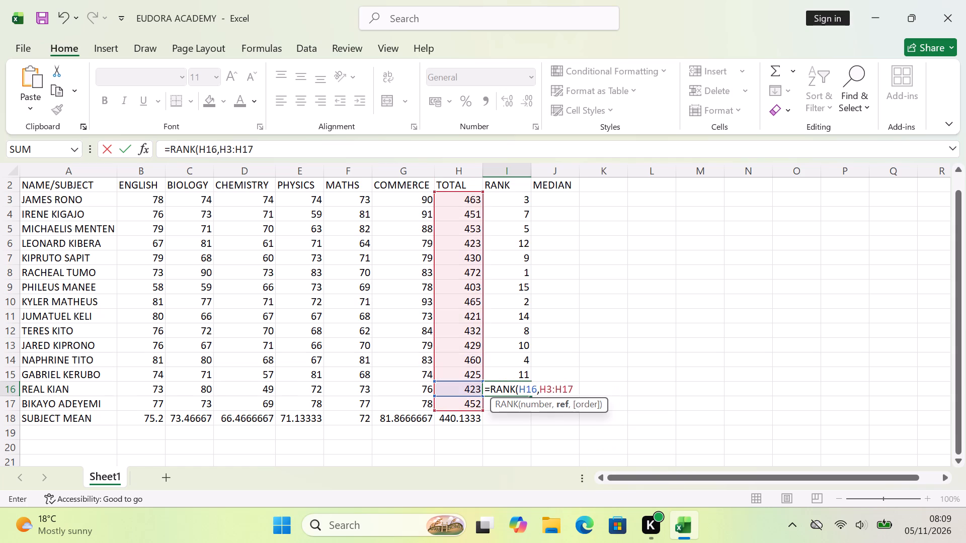
key(0)
key(BackSpace)
key(shift+parenright)
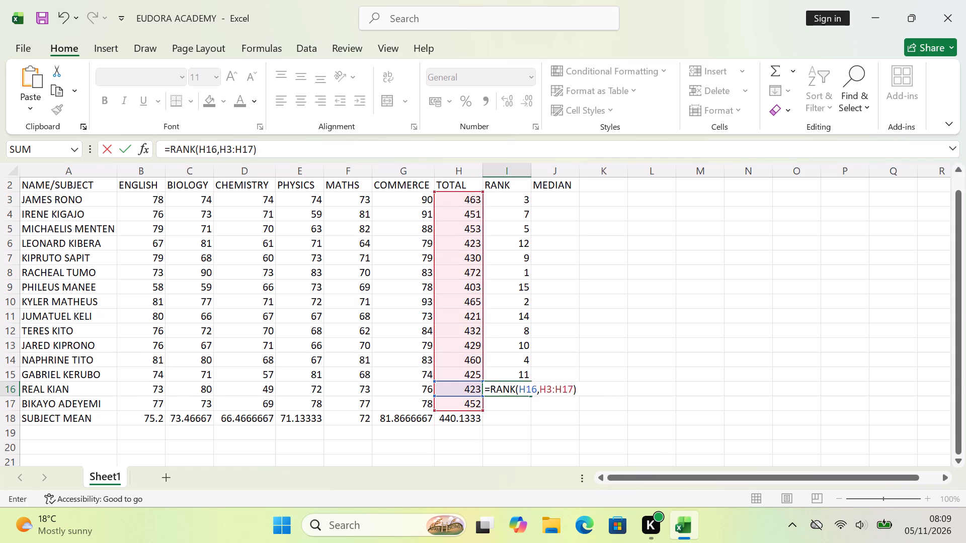
key(Return)
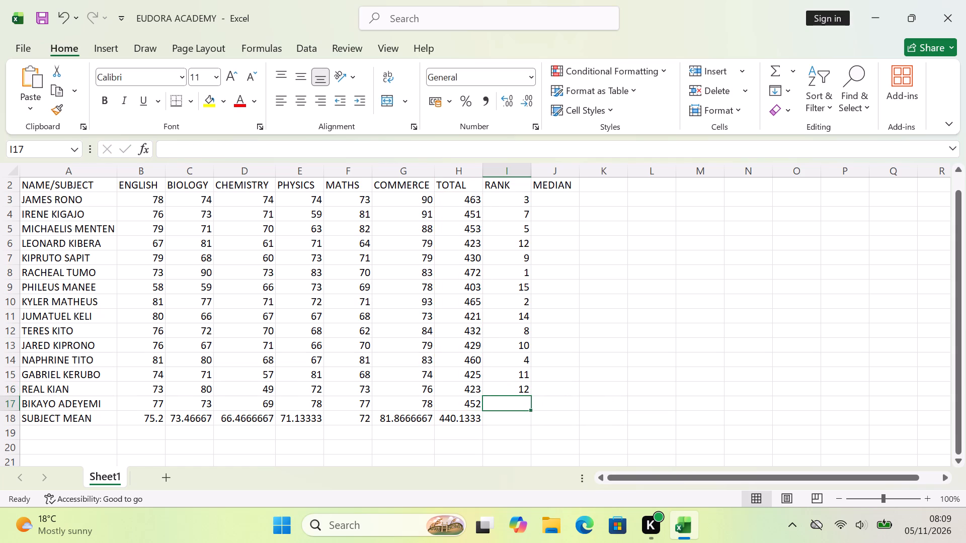
Enter the fifteenth student's rank formula =RANK(H17,H3:H17) in cell I17.
key(equal)
text(RAN)
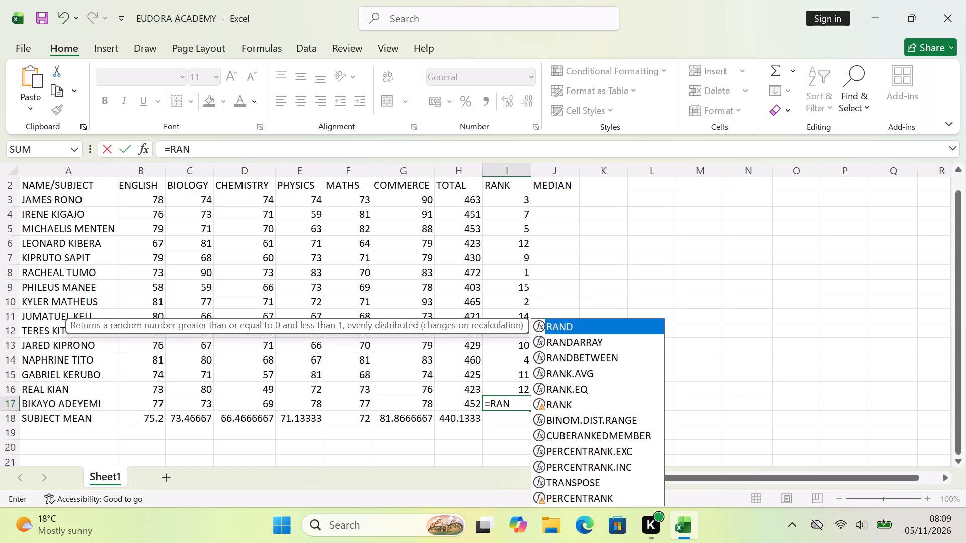
key(k)
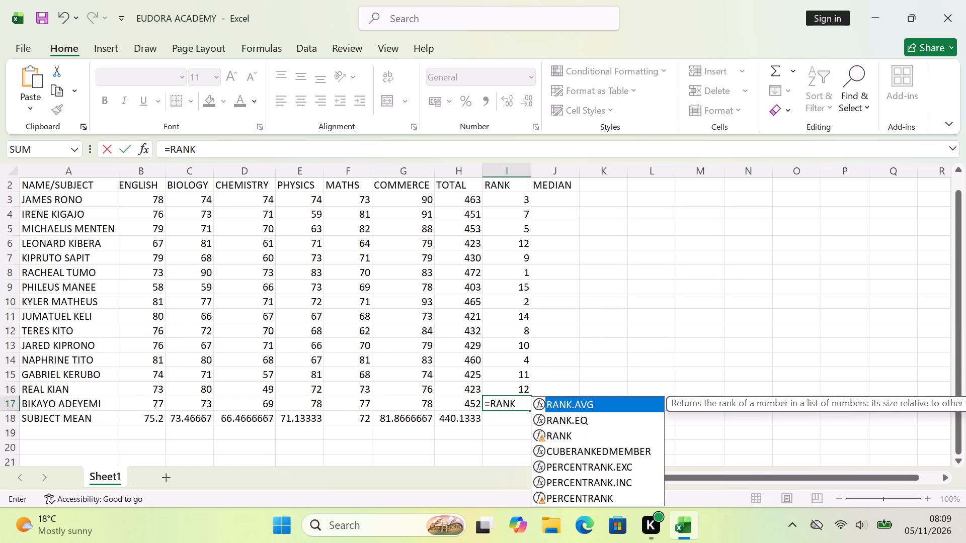
key(shift+parenleft)
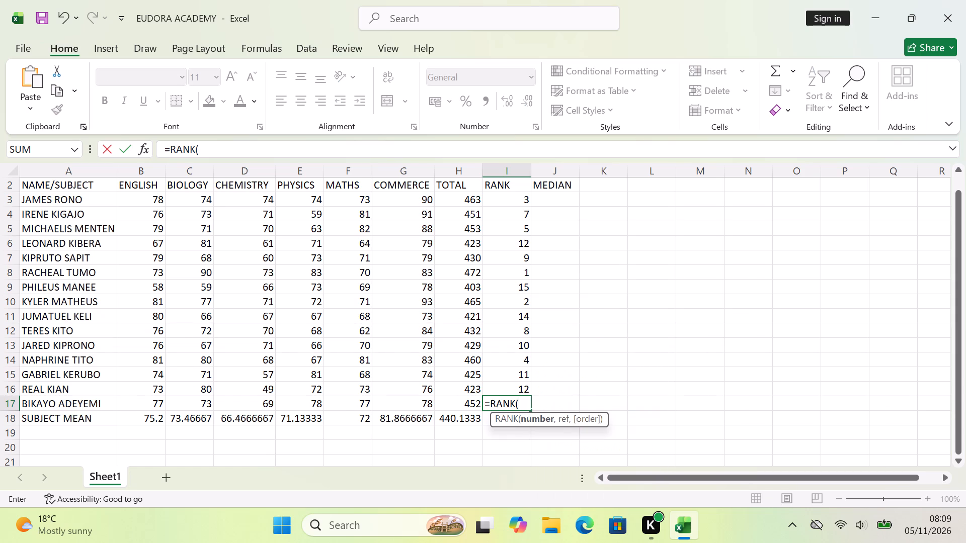
text(H17)
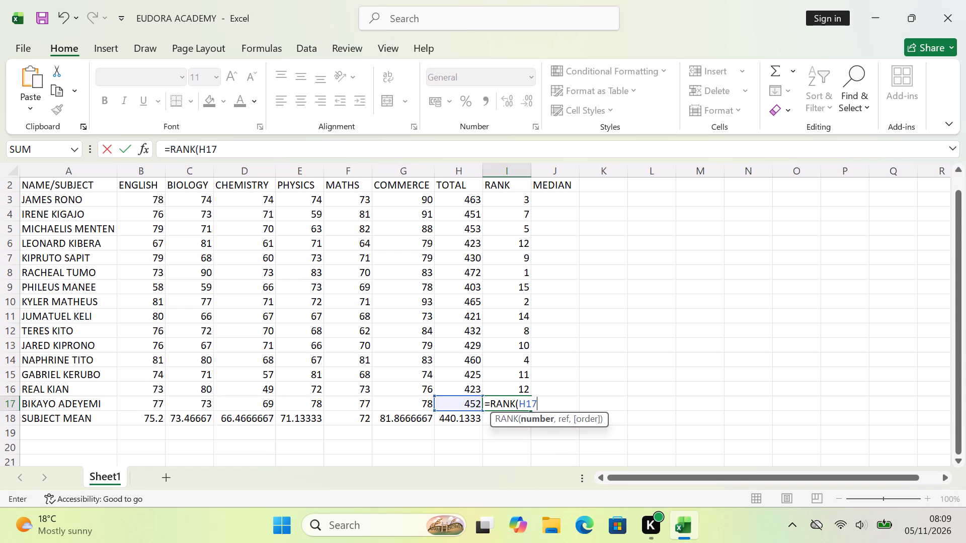
key(comma)
key(h)
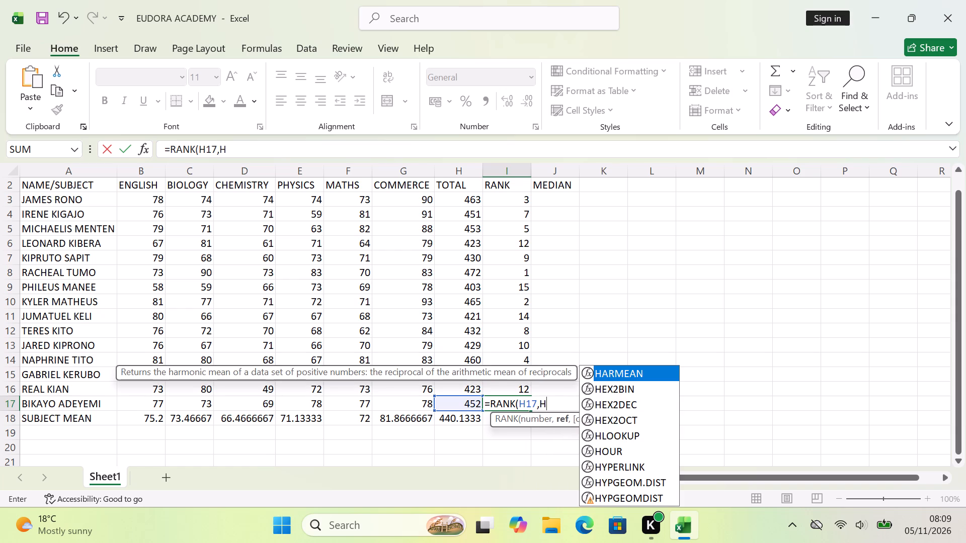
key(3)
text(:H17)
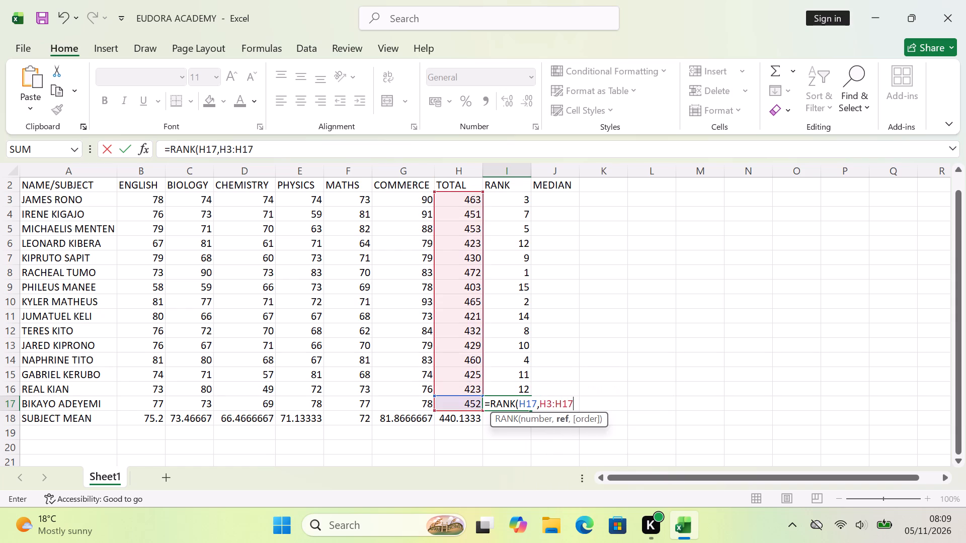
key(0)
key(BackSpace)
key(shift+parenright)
Complete the entry of the fifteenth student's rank formula =RANK(H17,H3:H17) in cell I17.
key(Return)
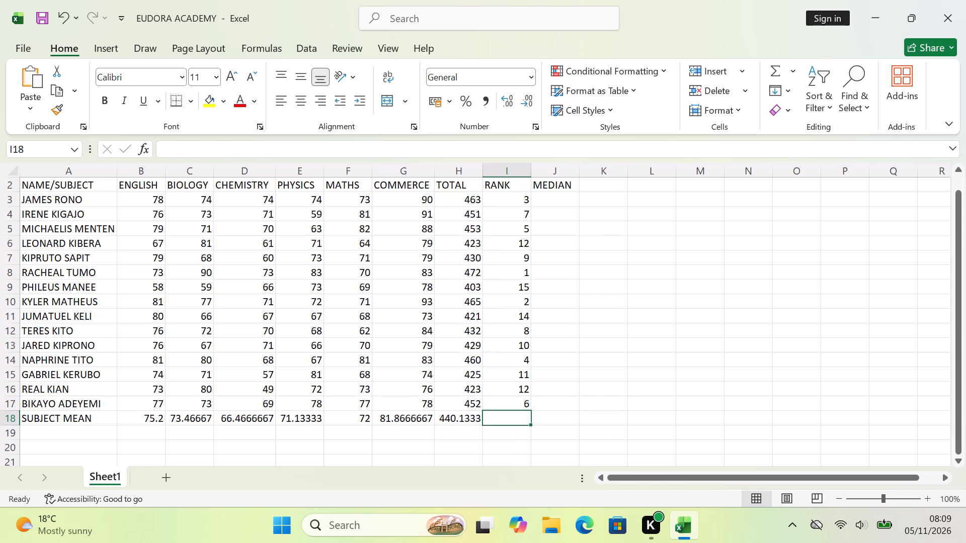
Select cell J3, the first student's cell in the MEDIAN column.
click(568, 201)
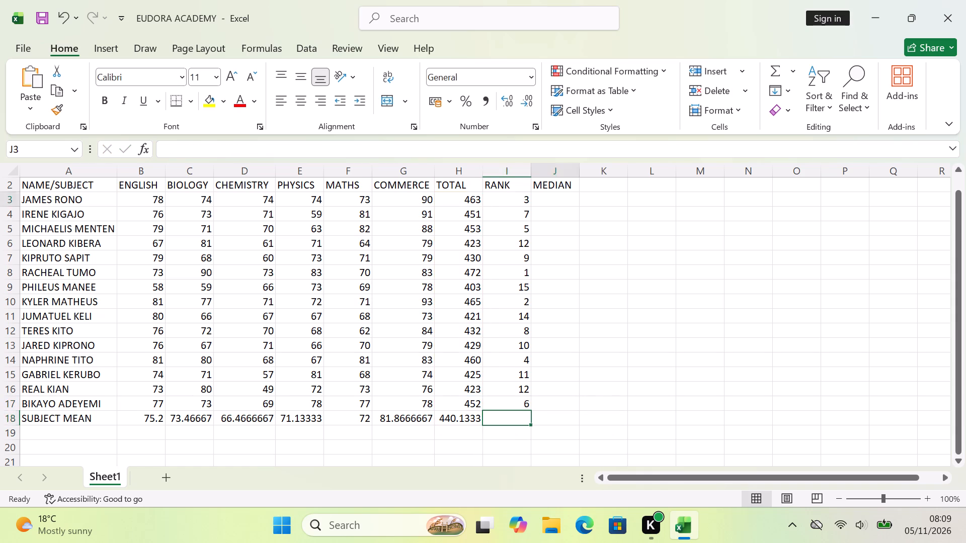
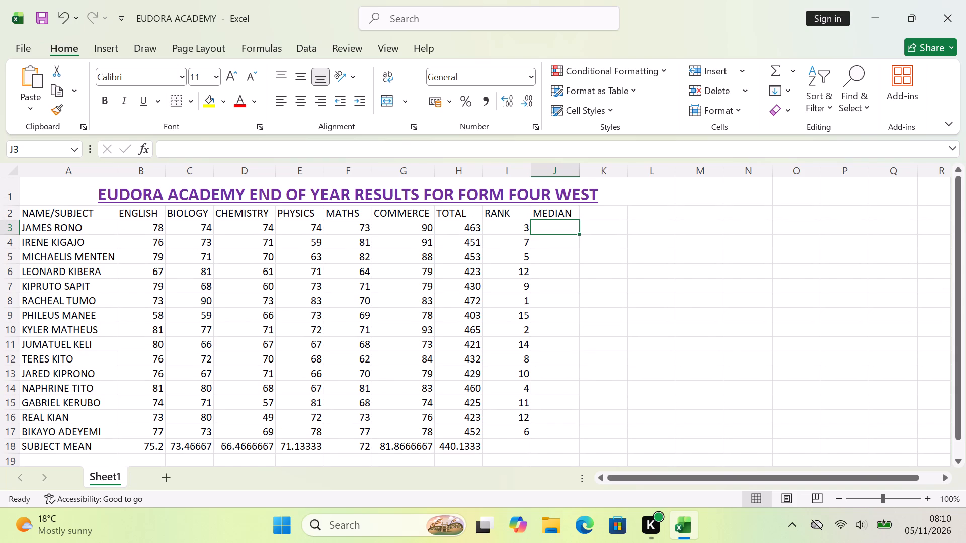
Enter the first student's median formula =MEDIAN(B3:G3) in cell J3 of the MEDIAN column.
click(538, 227)
key(equal)
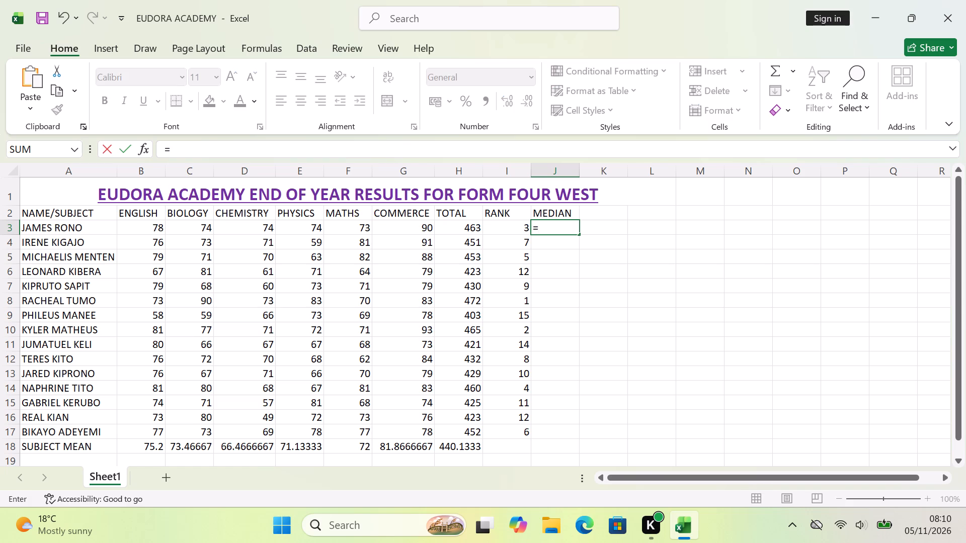
key(m)
text(EDIAN)
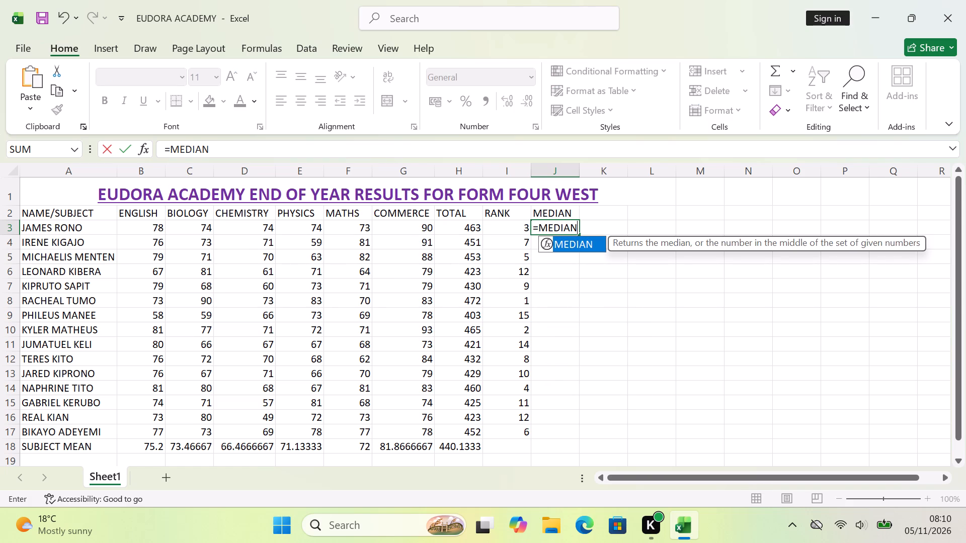
key(shift+parenleft)
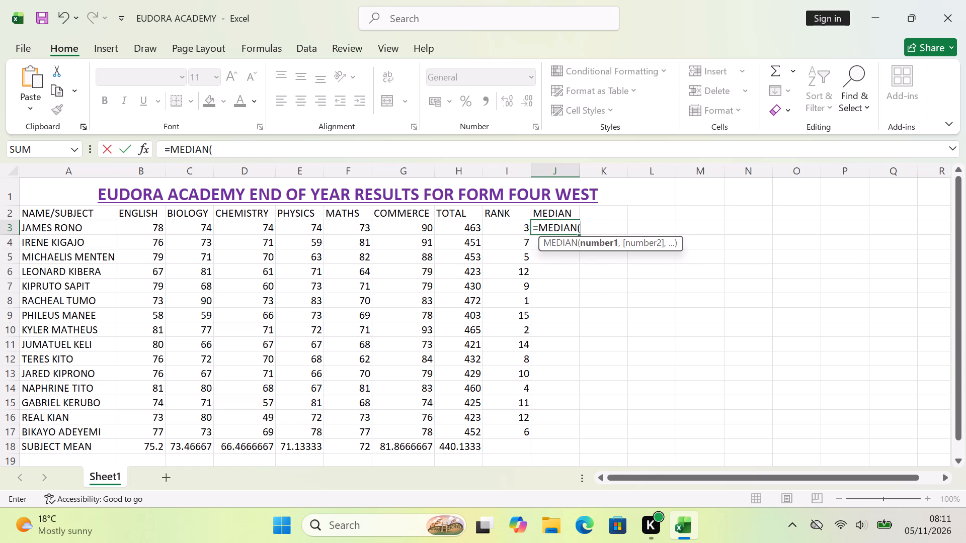
key(b)
key(3)
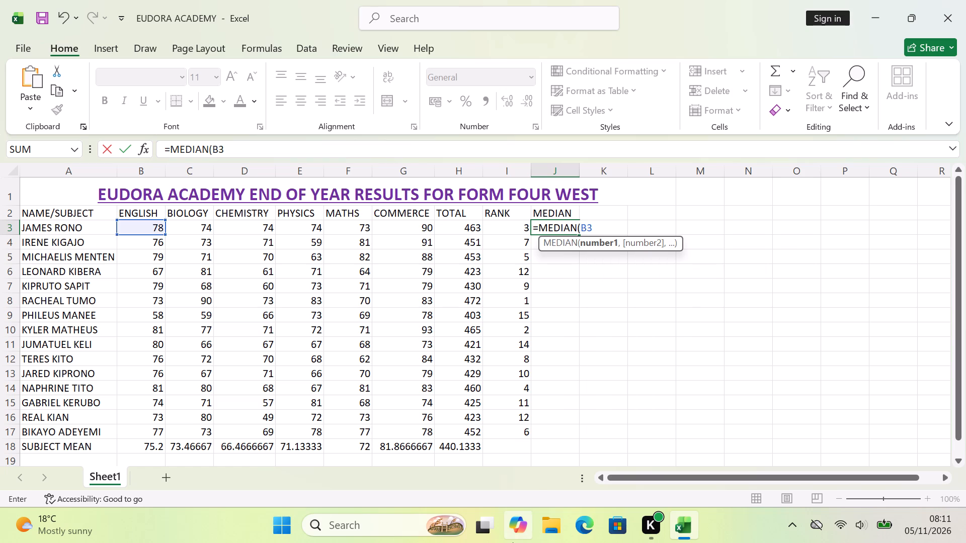
text(:G3)
key(0)
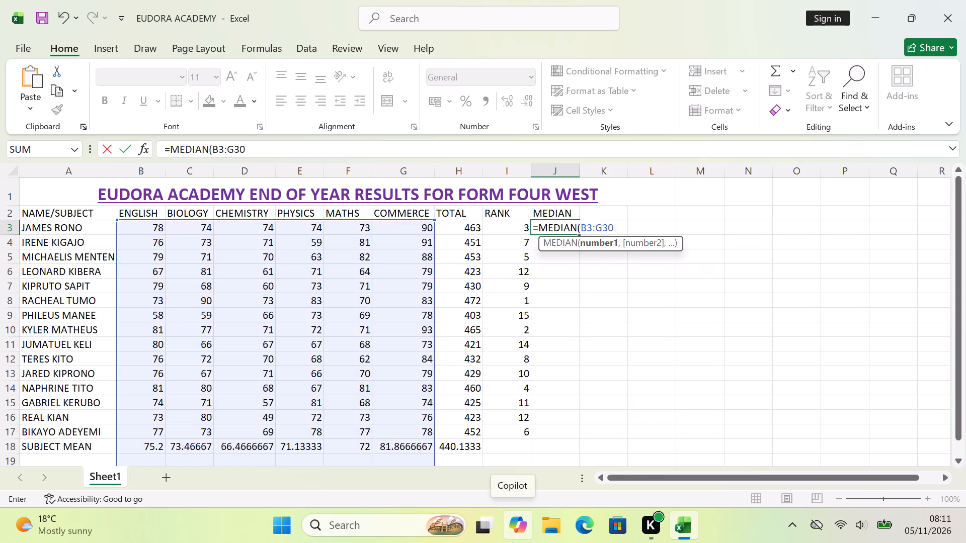
key(BackSpace)
key(shift+parenright)
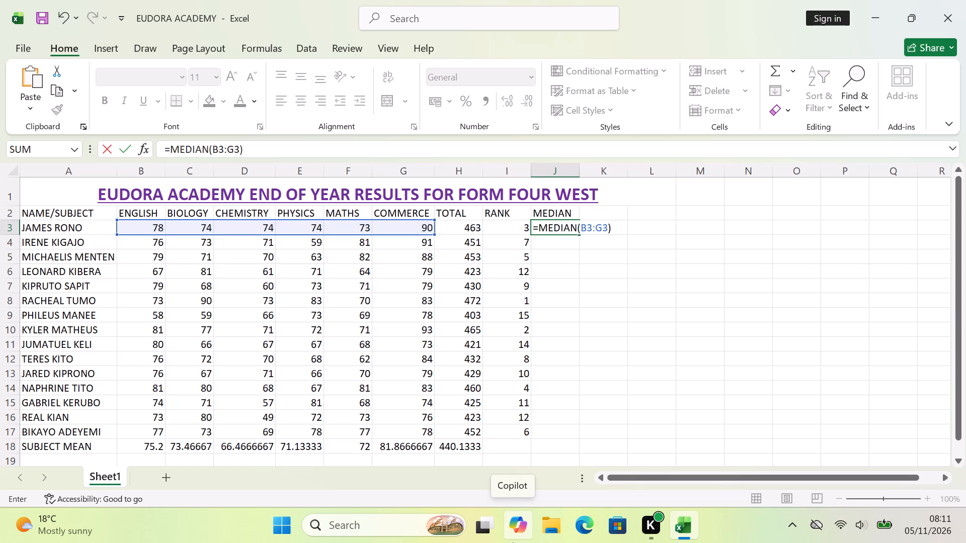
key(Return)
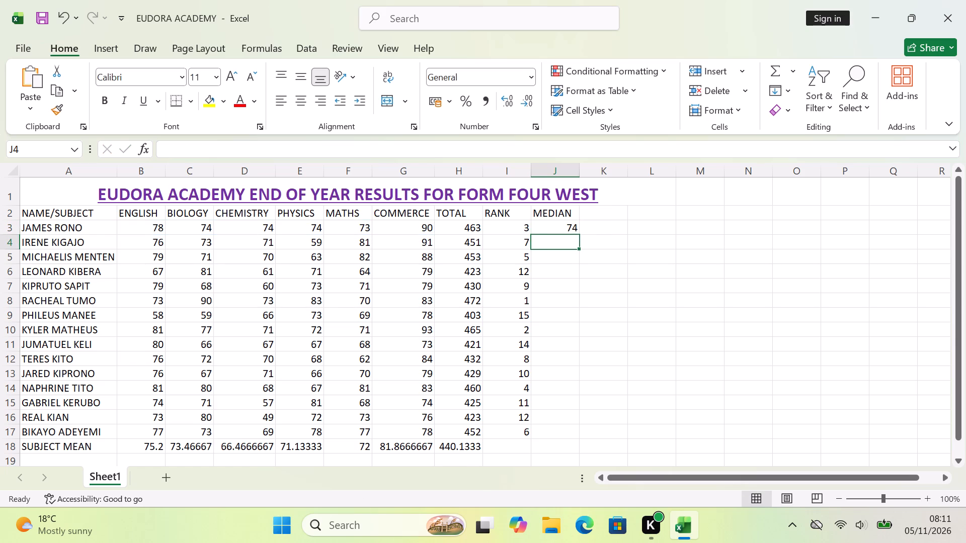
Enter the second student's median formula =MEDIAN(B4:G4) in cell J4.
text(=MEDIAN)
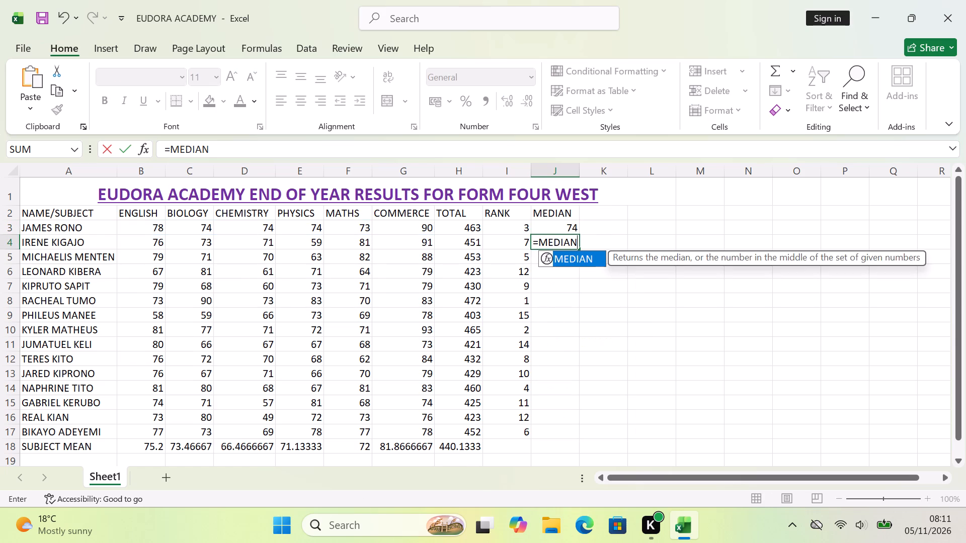
key(shift+parenleft)
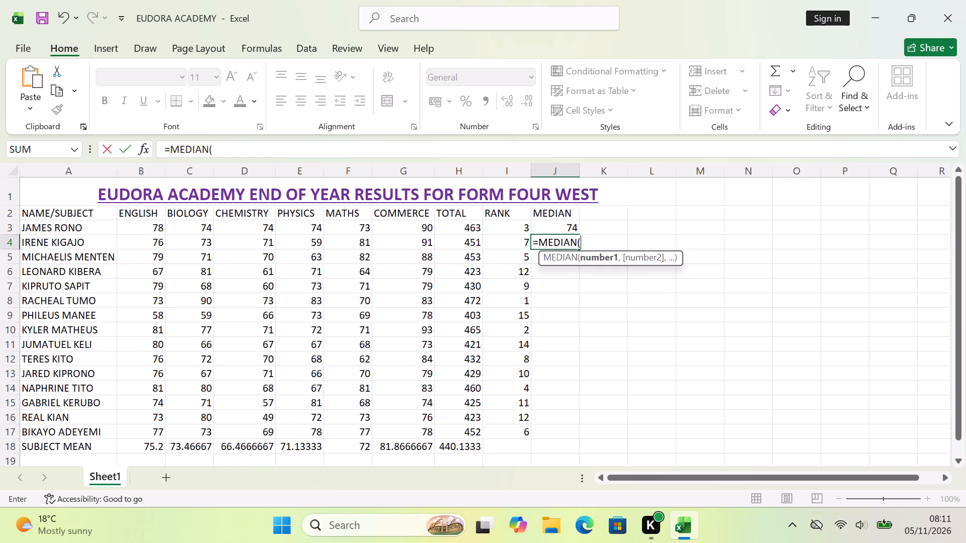
text(B4)
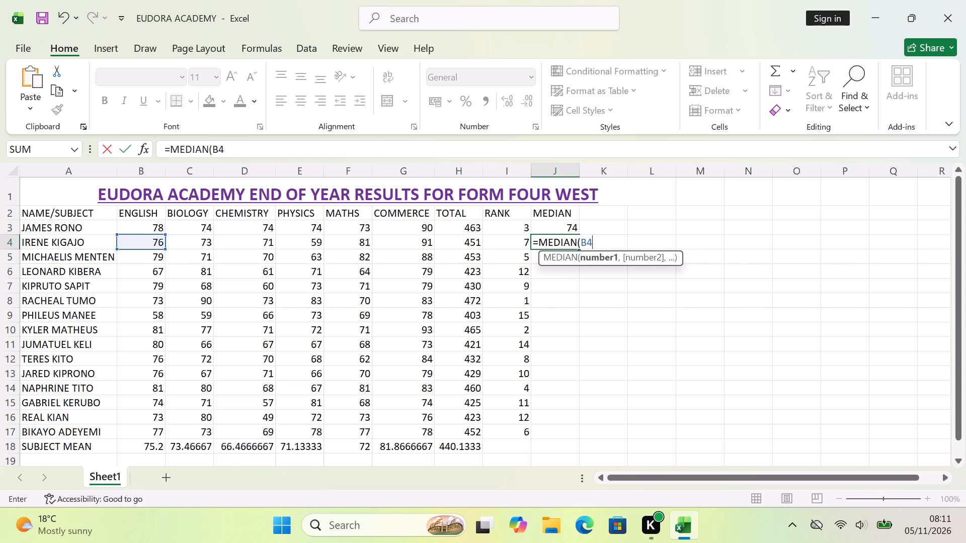
text(:G)
key(4)
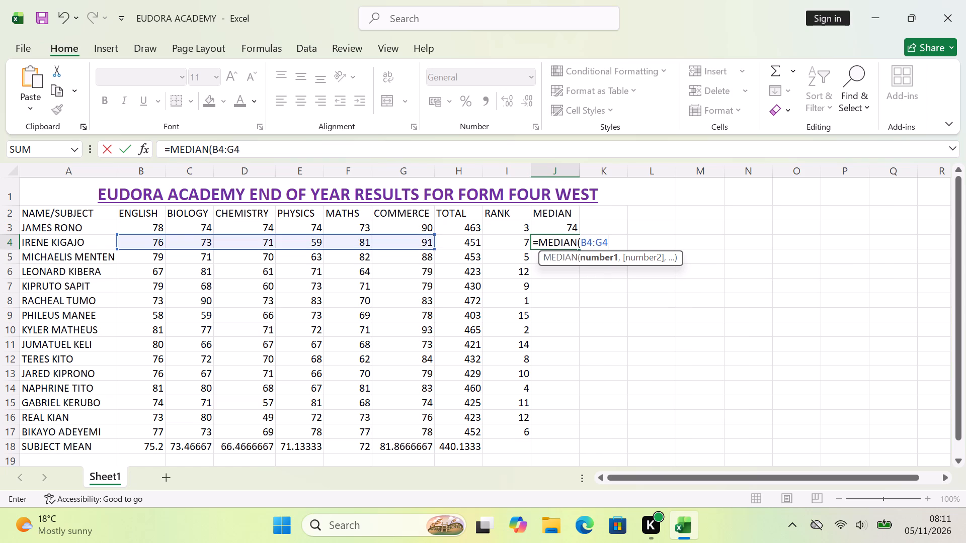
key(0)
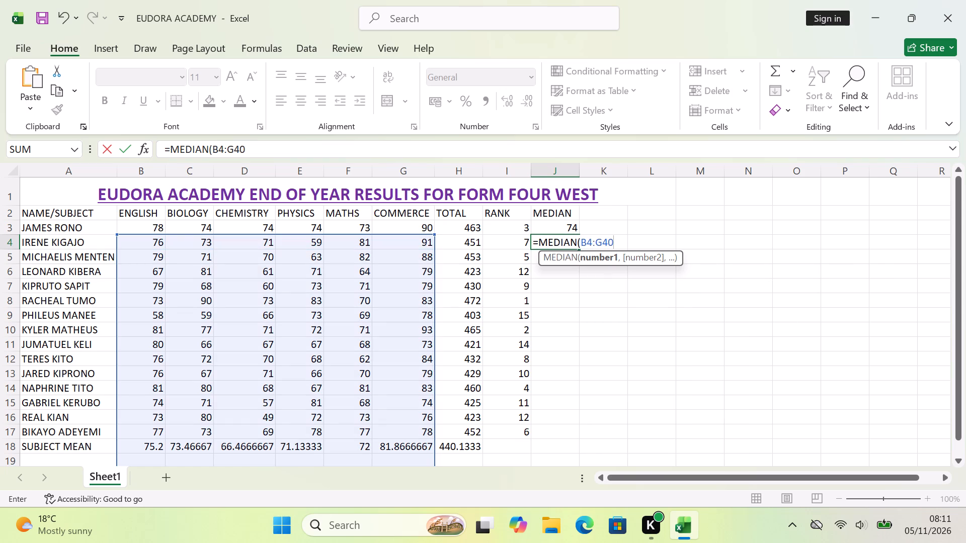
key(BackSpace)
key(shift+parenright)
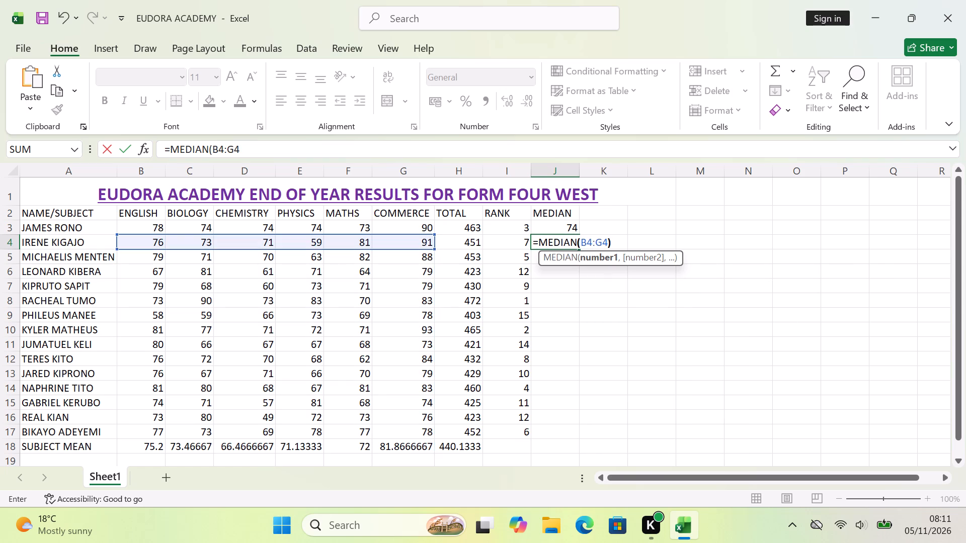
key(Return)
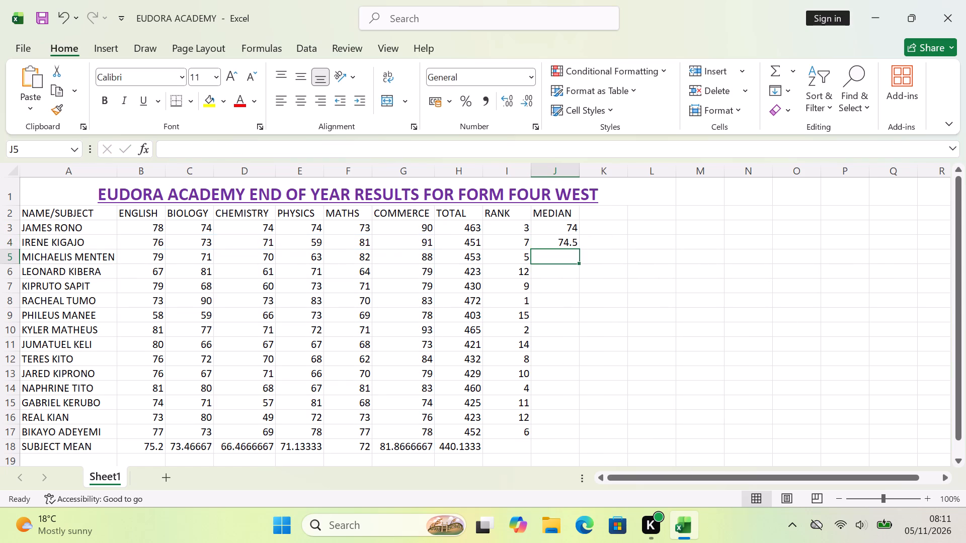
Enter the third student's median formula =MEDIAN(B5:G5) in cell J5.
text(=MEDIAN)
key(shift+parenleft)
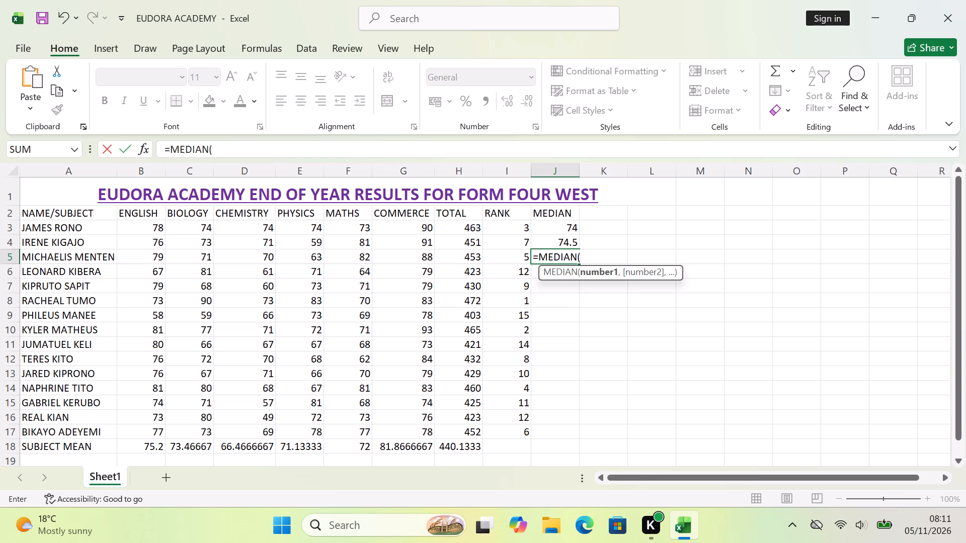
text(B5)
text(:G)
key(5)
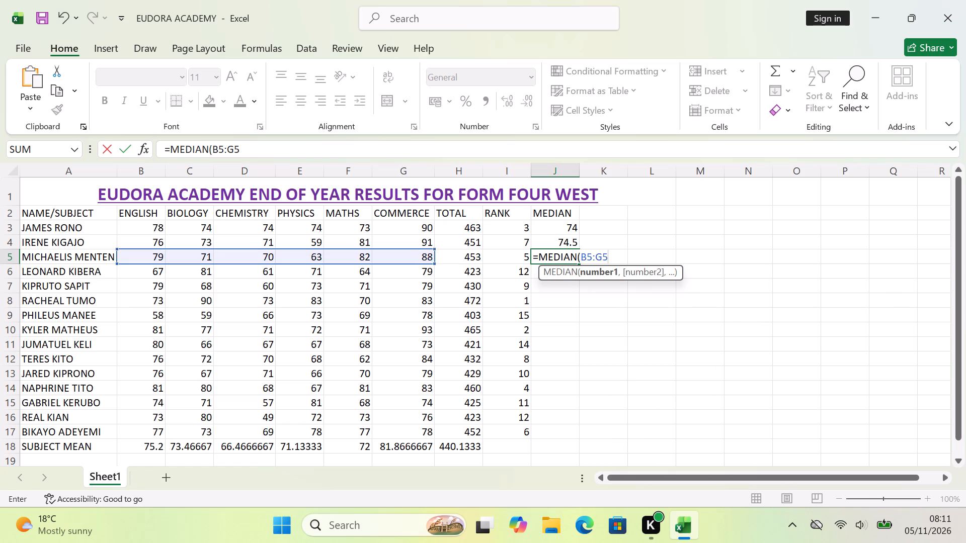
key(0)
key(BackSpace)
key(shift+parenright)
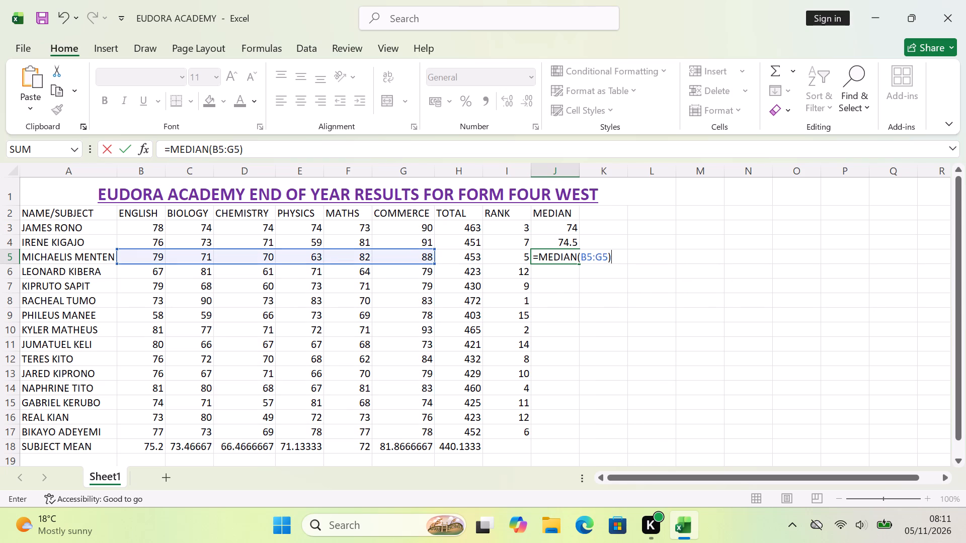
key(Return)
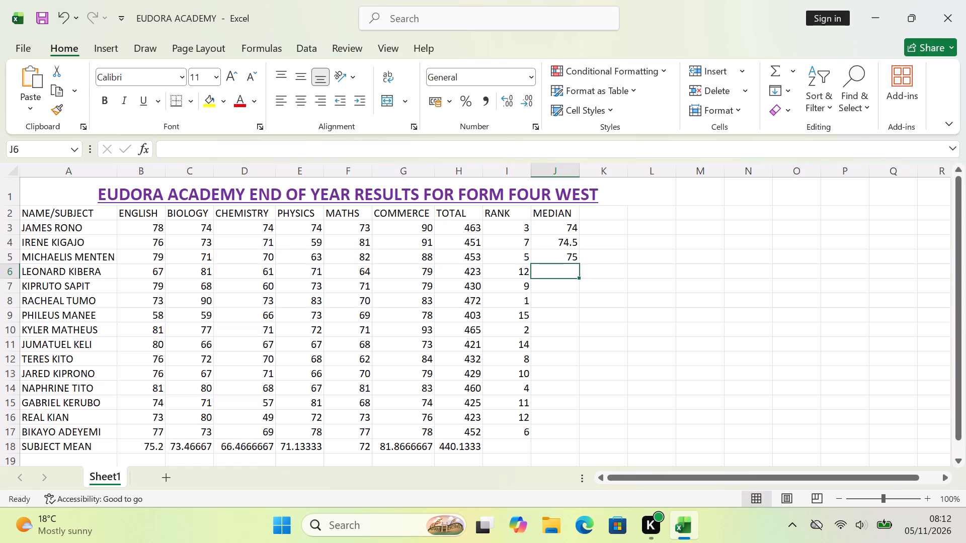
Enter the fourth student's median formula =MEDIAN(B6:G6) in cell J6.
text(=MEDIAN)
key(shift+parenleft)
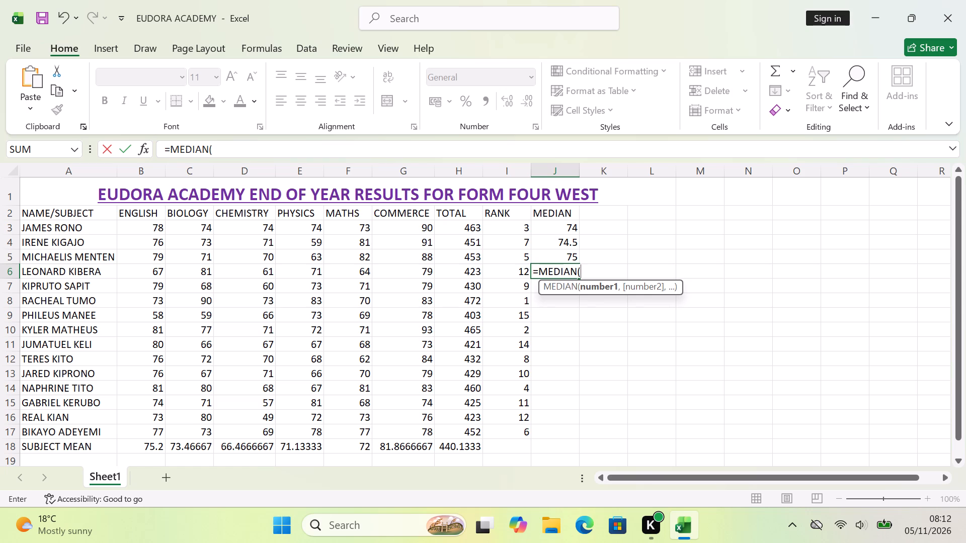
key(b)
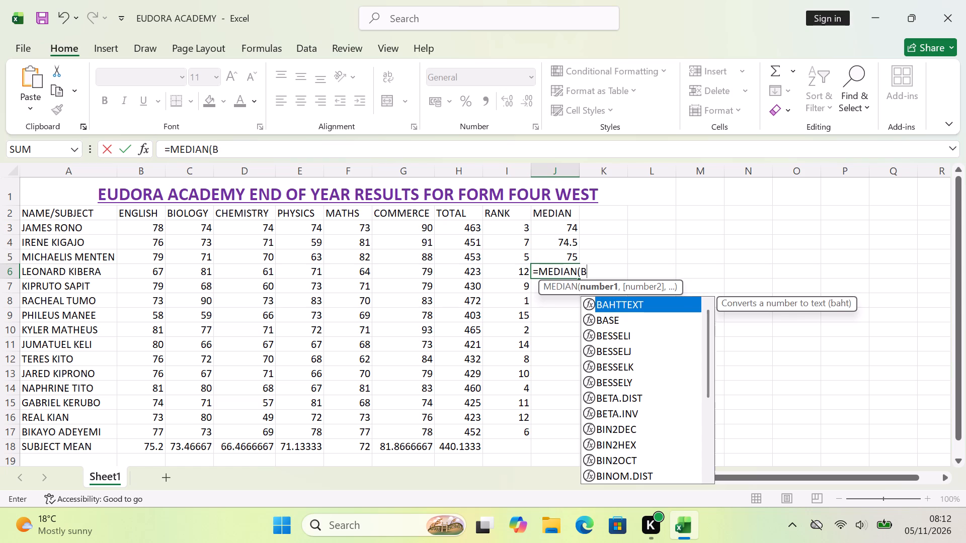
key(6)
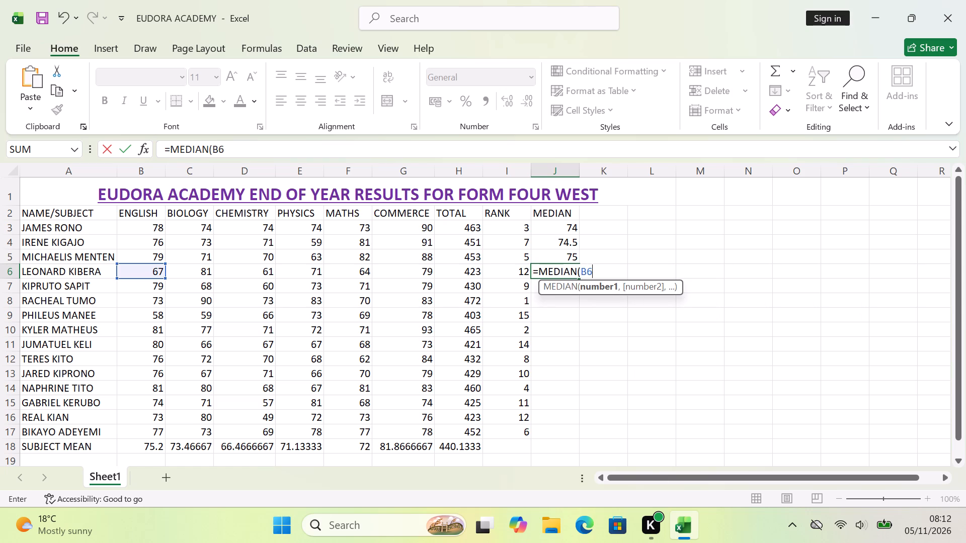
key(shift+colon)
text(G6)
key(shift+parenright)
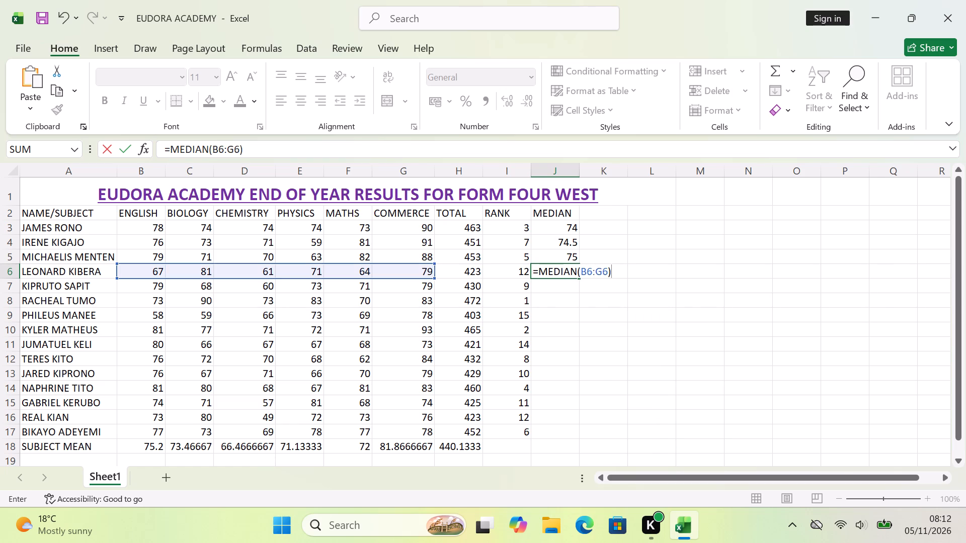
key(Return)
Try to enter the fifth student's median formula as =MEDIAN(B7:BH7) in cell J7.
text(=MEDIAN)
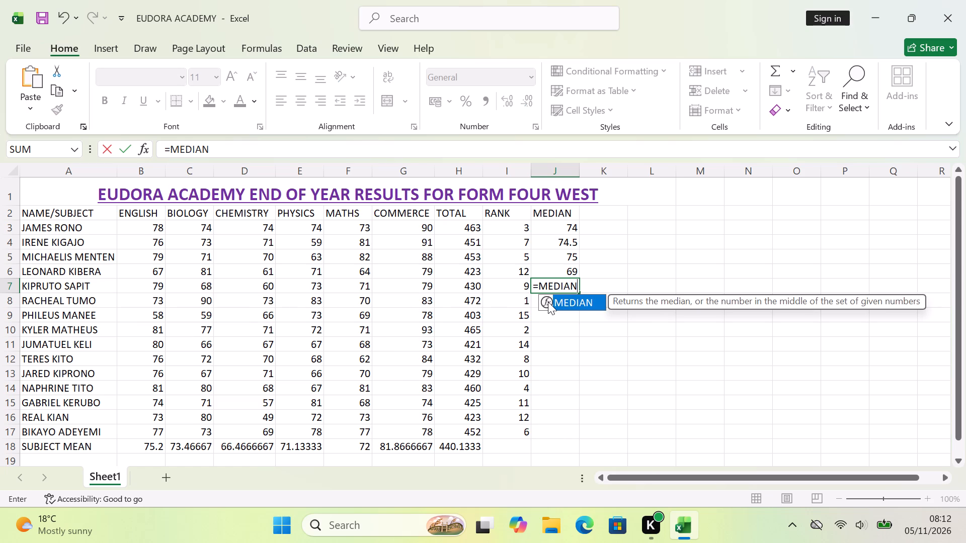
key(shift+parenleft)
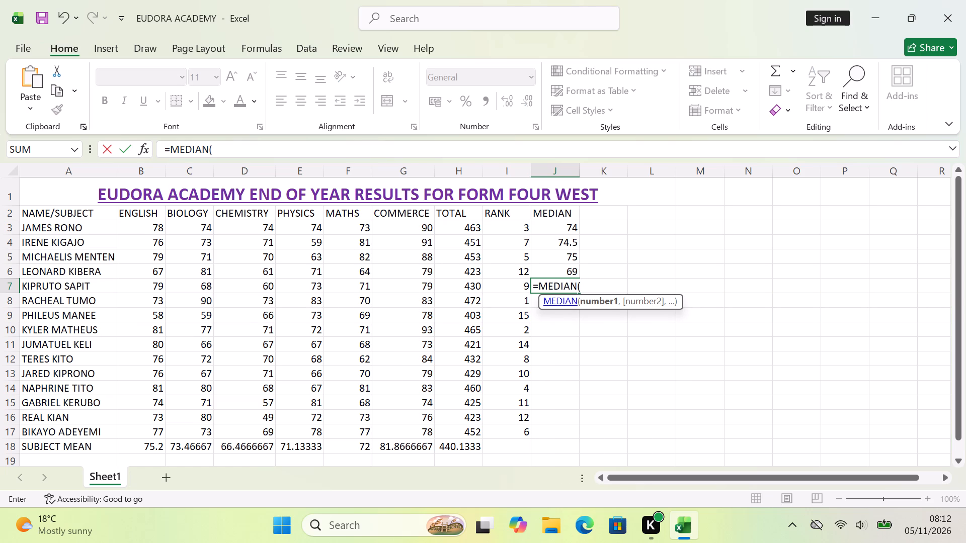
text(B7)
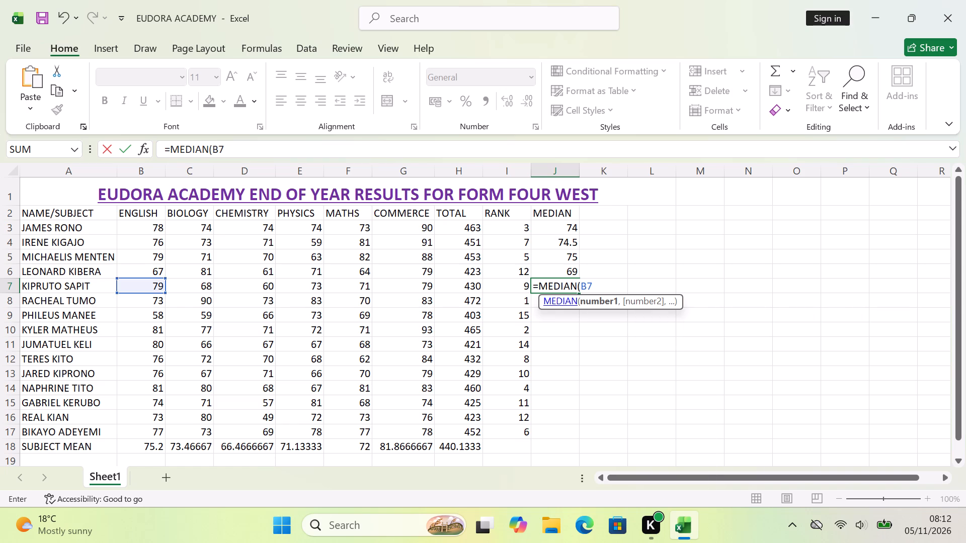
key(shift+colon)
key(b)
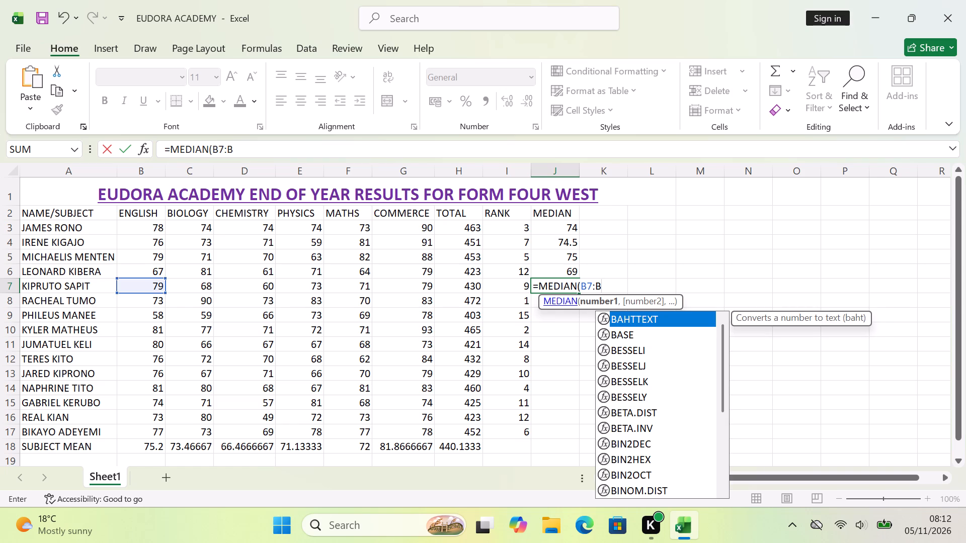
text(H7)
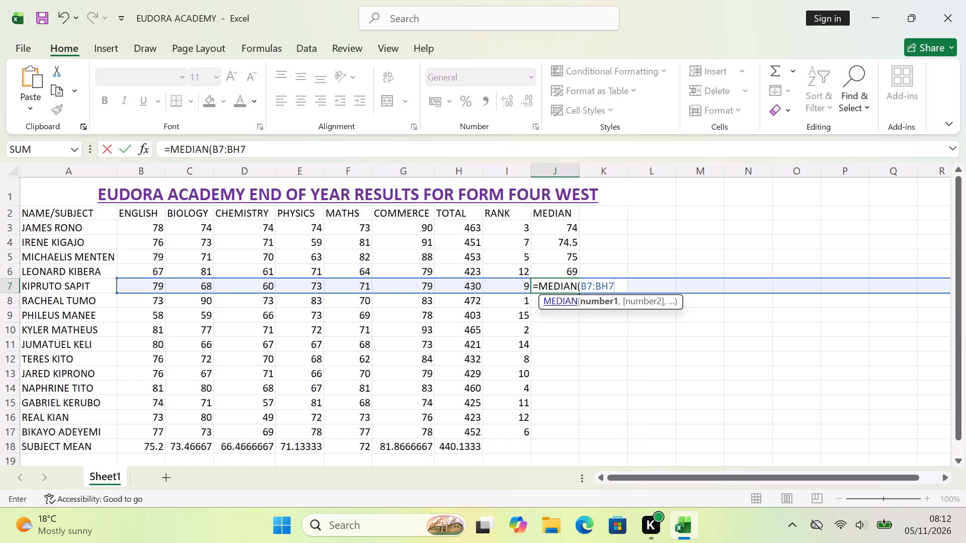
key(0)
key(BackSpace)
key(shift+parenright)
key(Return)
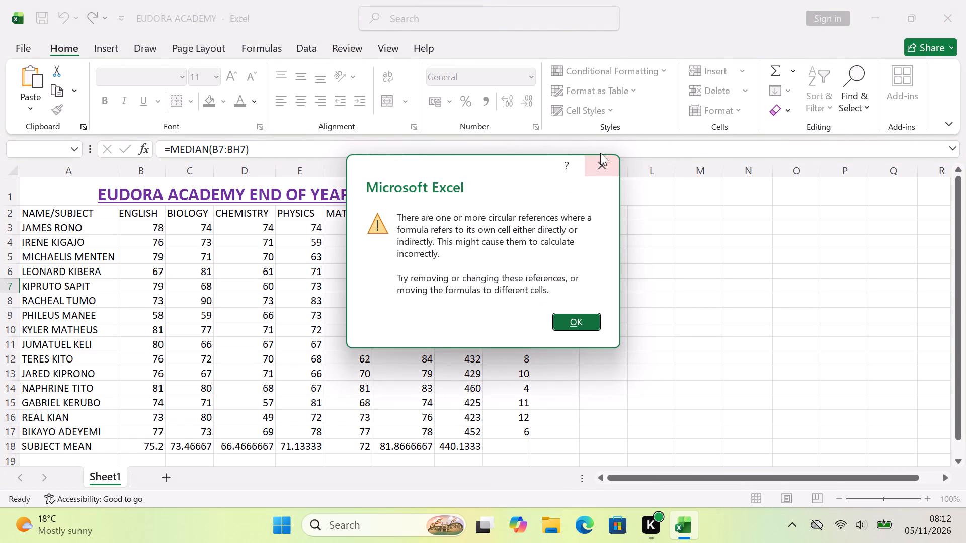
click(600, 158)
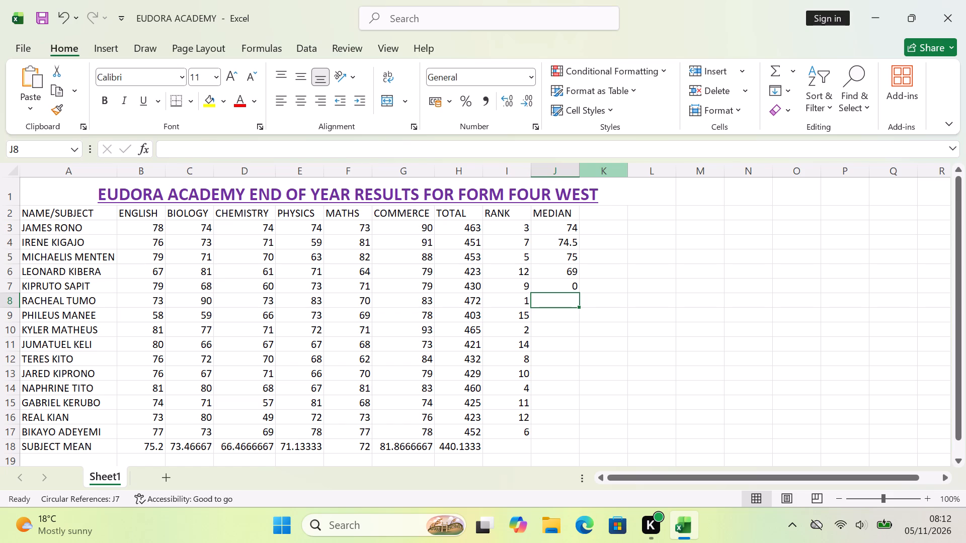
Replace the fifth student's median formula in cell J7 with a MEDIAN of that student's six subject marks.
click(553, 288)
key(BackSpace)
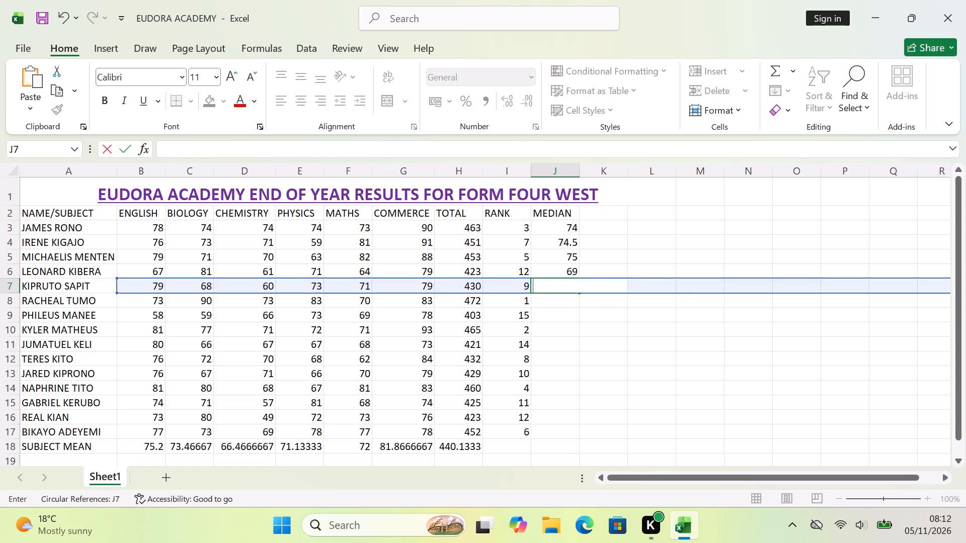
key(equal)
key(m)
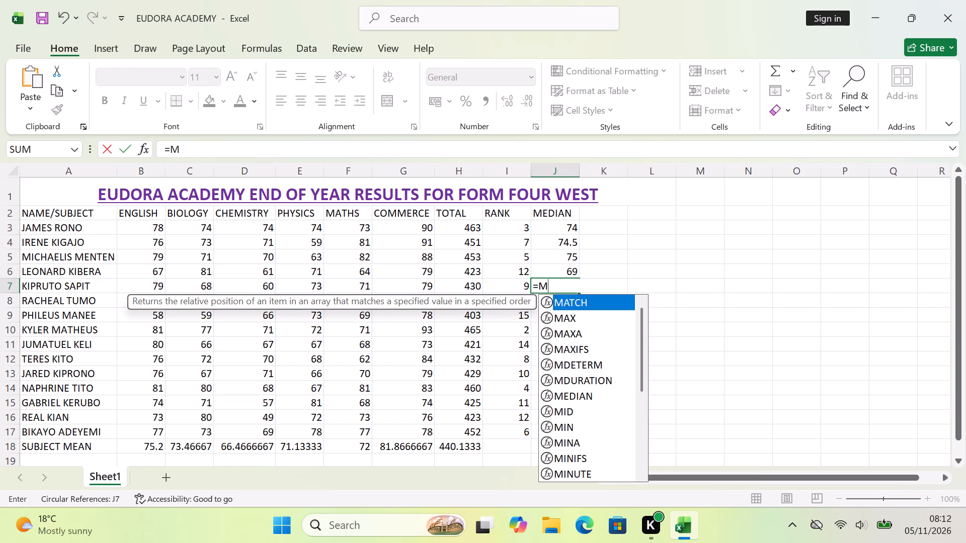
text(EDIAN)
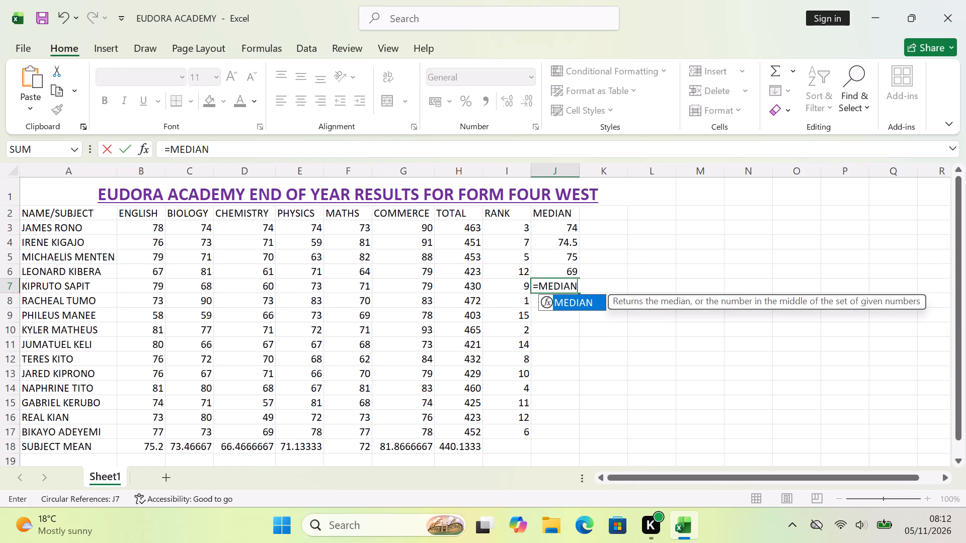
Complete the fifth student's median formula in cell J7 as =MEDIAN(B7:G7).
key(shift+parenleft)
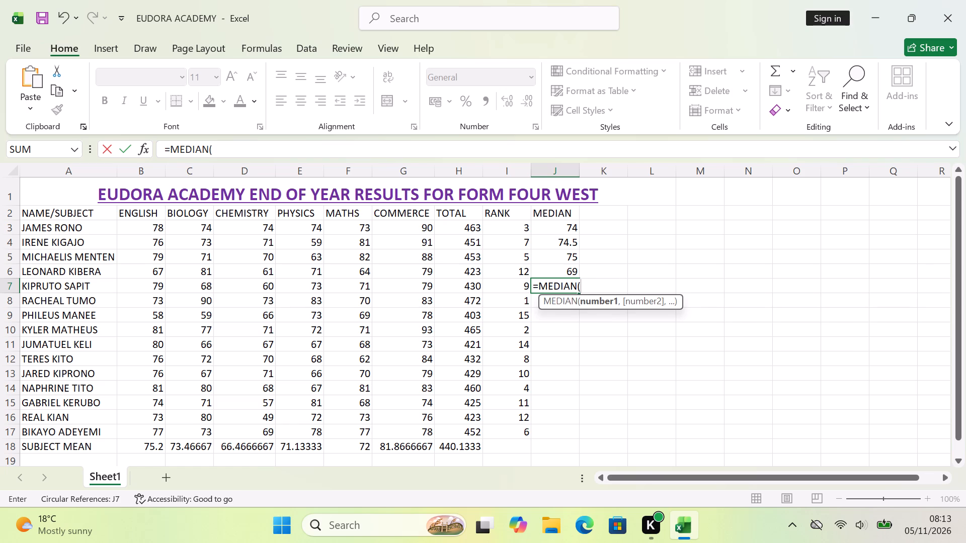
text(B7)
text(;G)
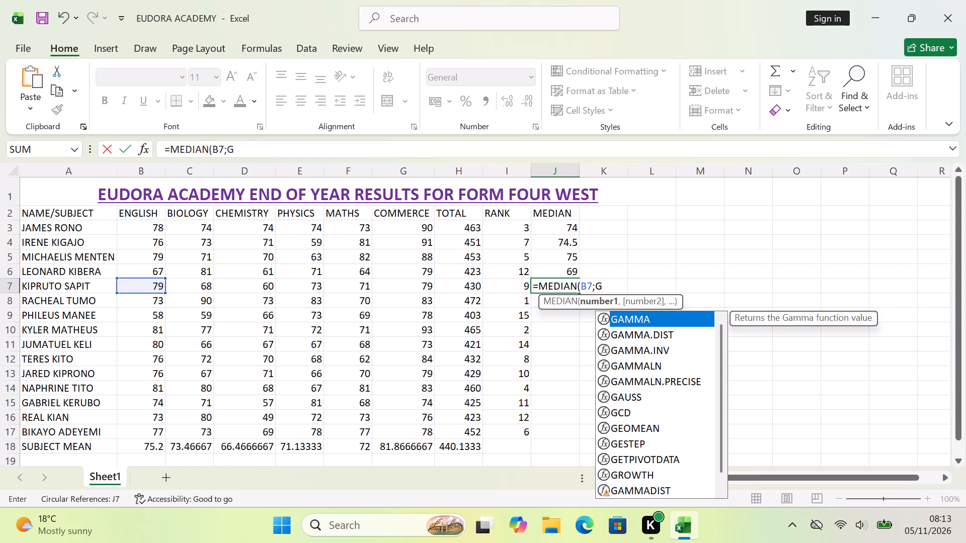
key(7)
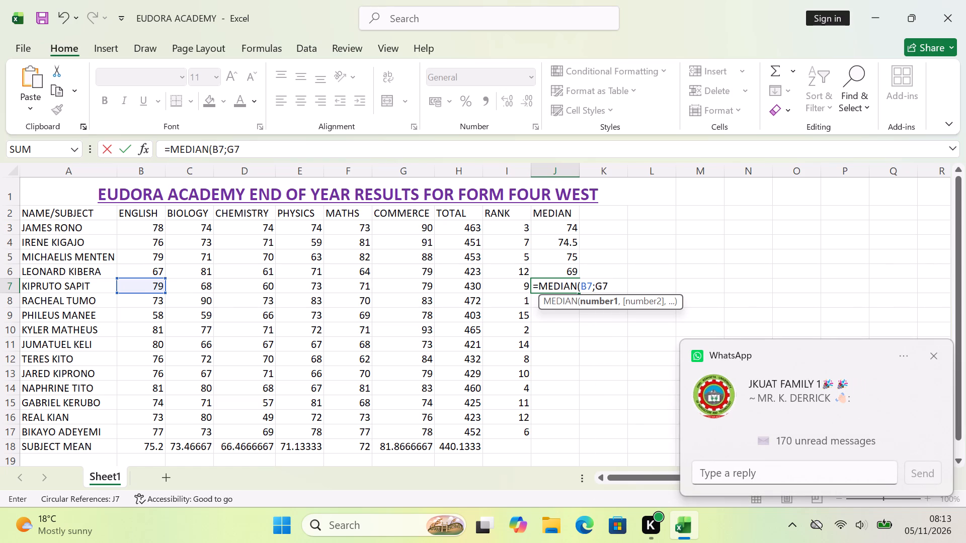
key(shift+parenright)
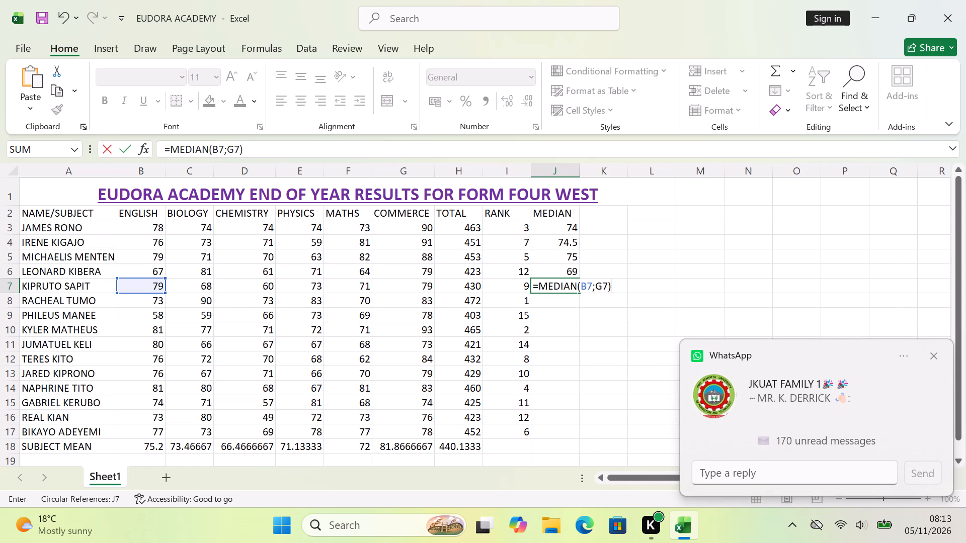
click(596, 287)
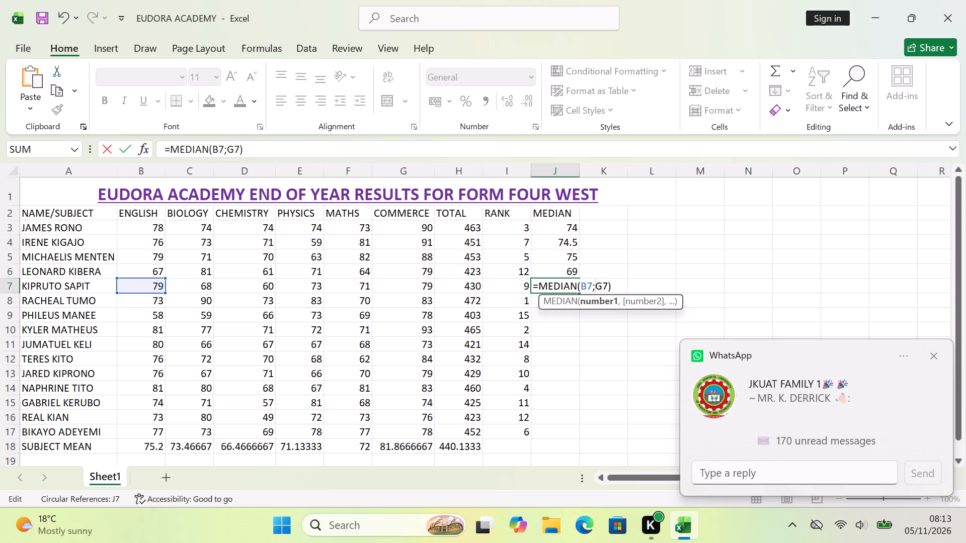
key(BackSpace)
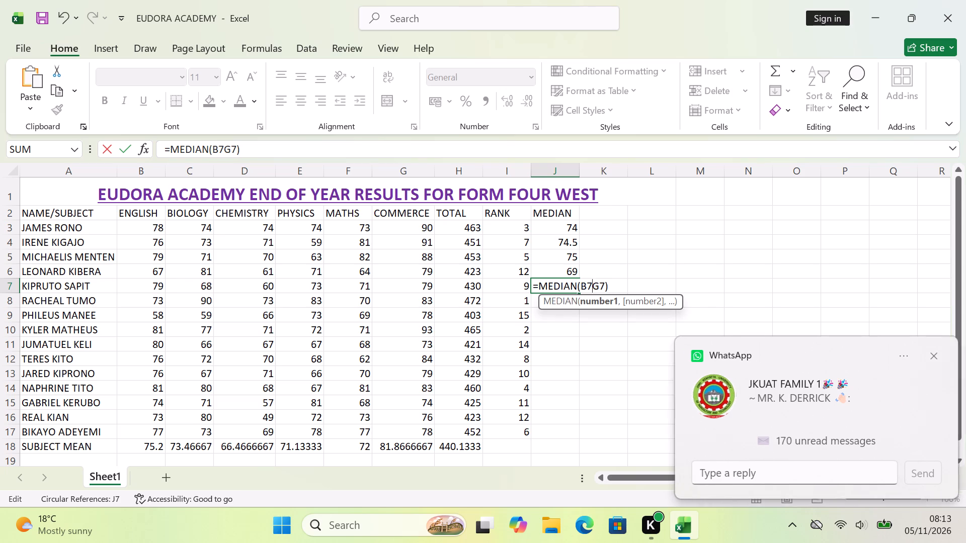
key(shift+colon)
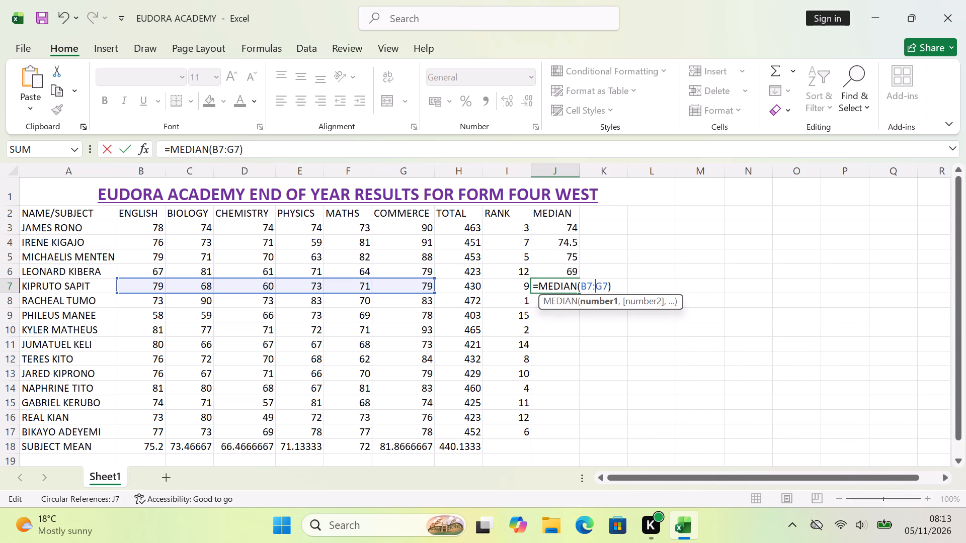
click(623, 284)
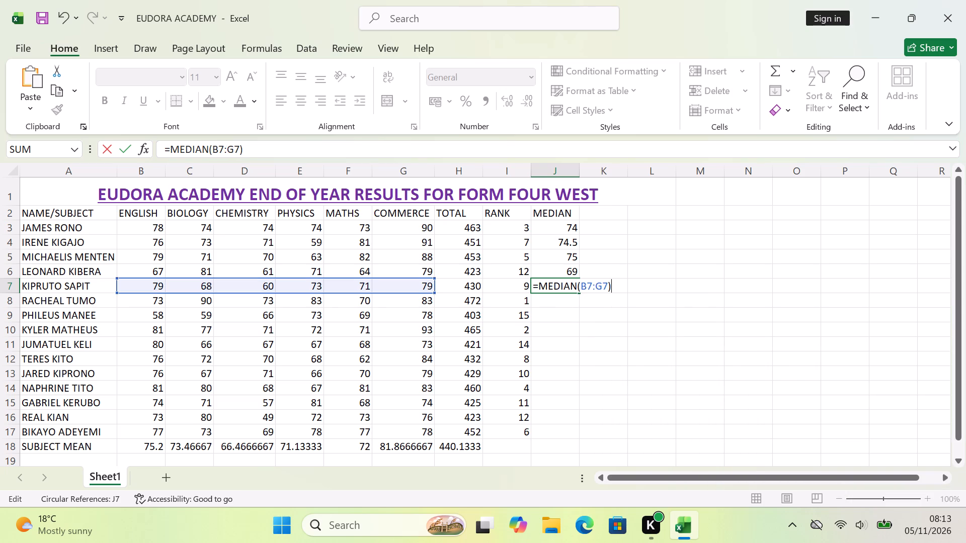
key(Return)
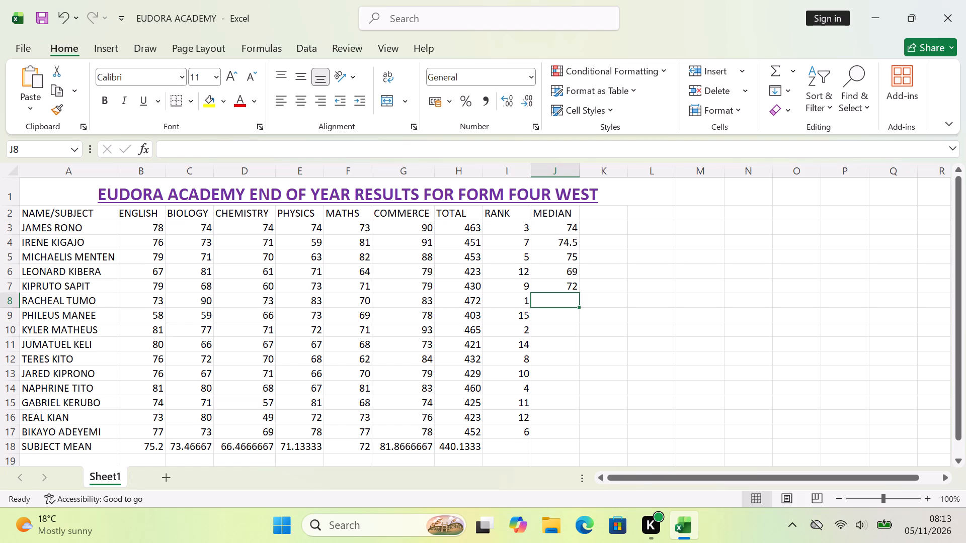
Begin the sixth student's median formula in cell J8 with the MEDIAN function.
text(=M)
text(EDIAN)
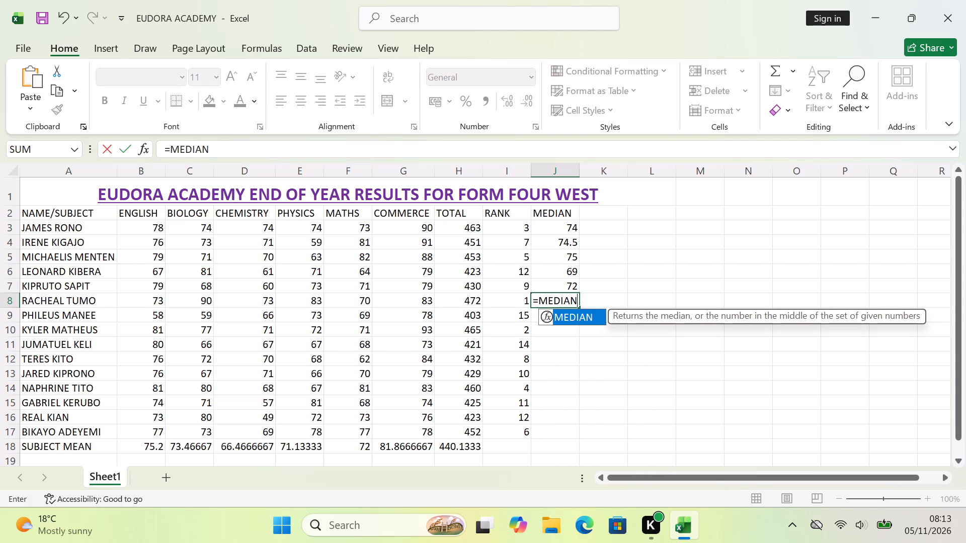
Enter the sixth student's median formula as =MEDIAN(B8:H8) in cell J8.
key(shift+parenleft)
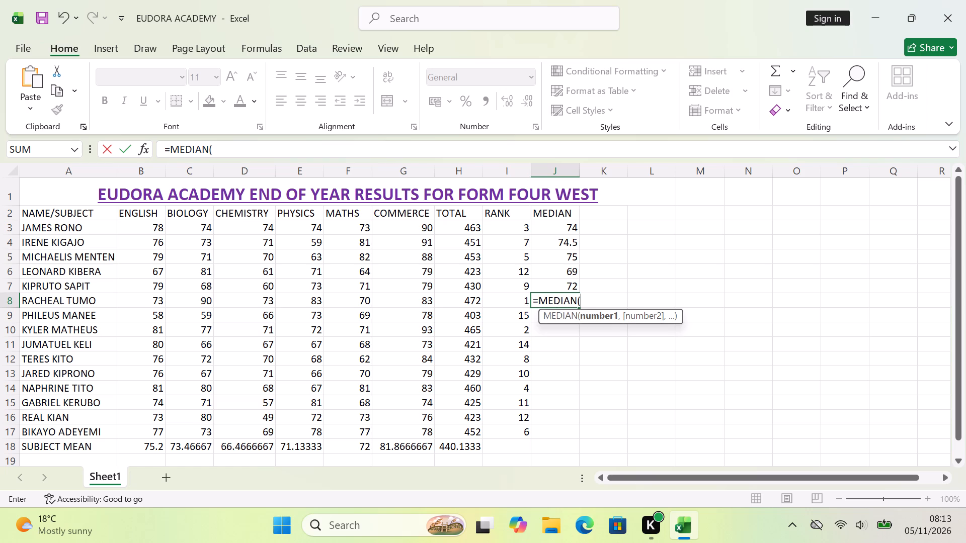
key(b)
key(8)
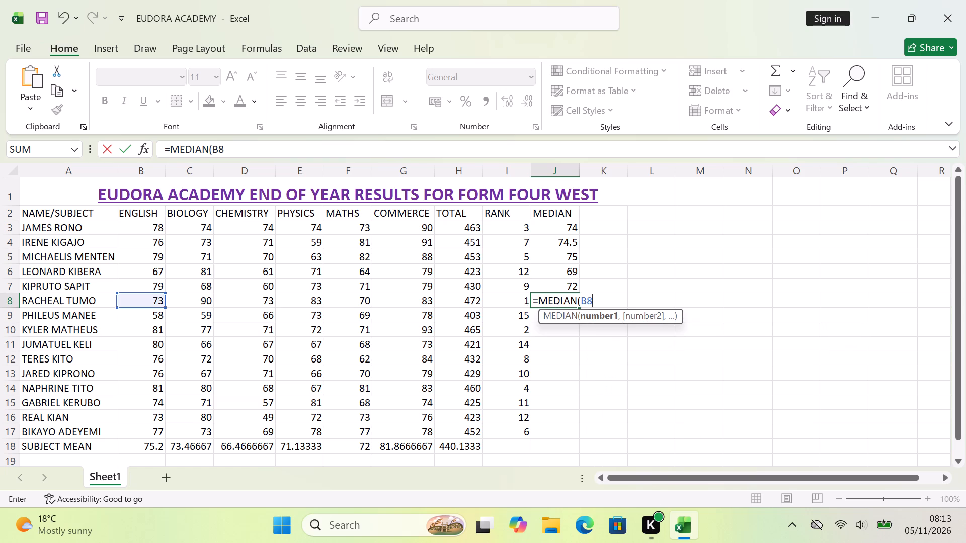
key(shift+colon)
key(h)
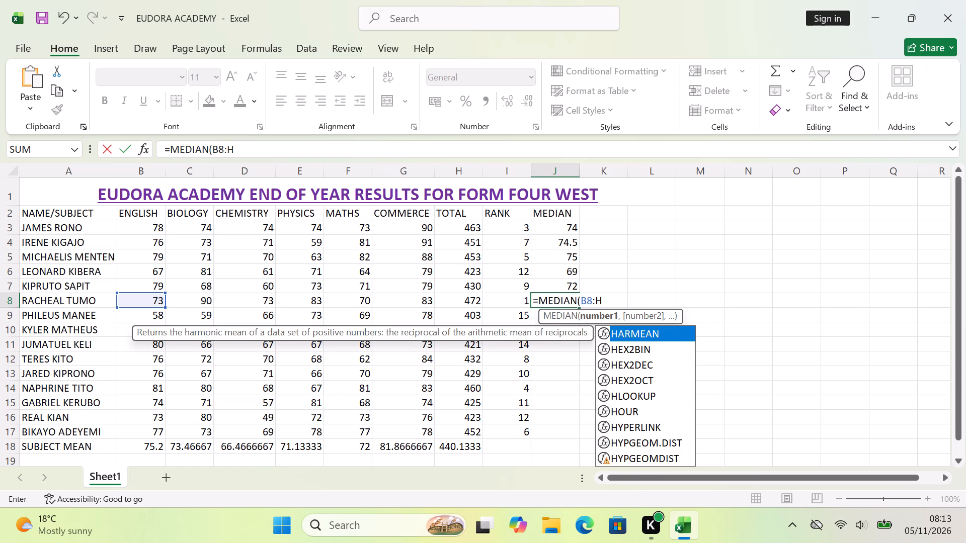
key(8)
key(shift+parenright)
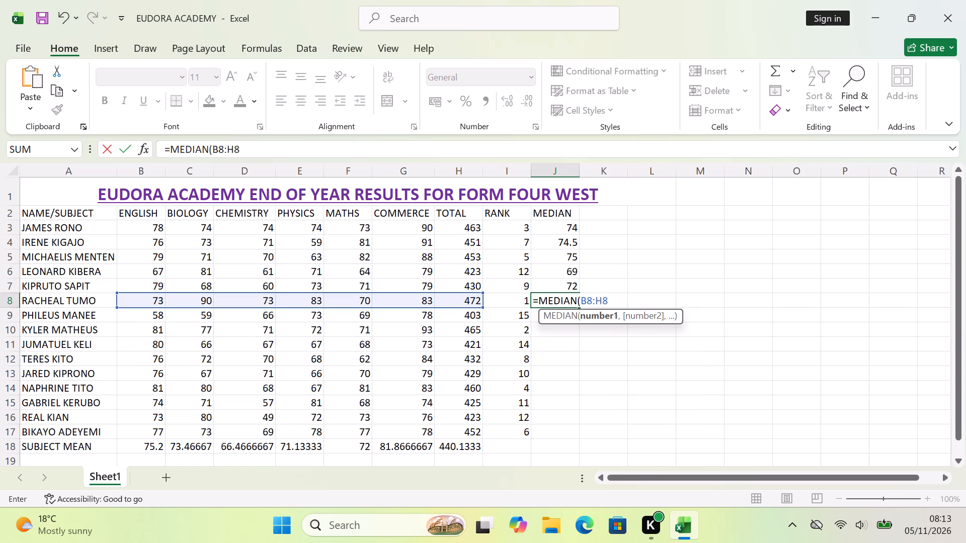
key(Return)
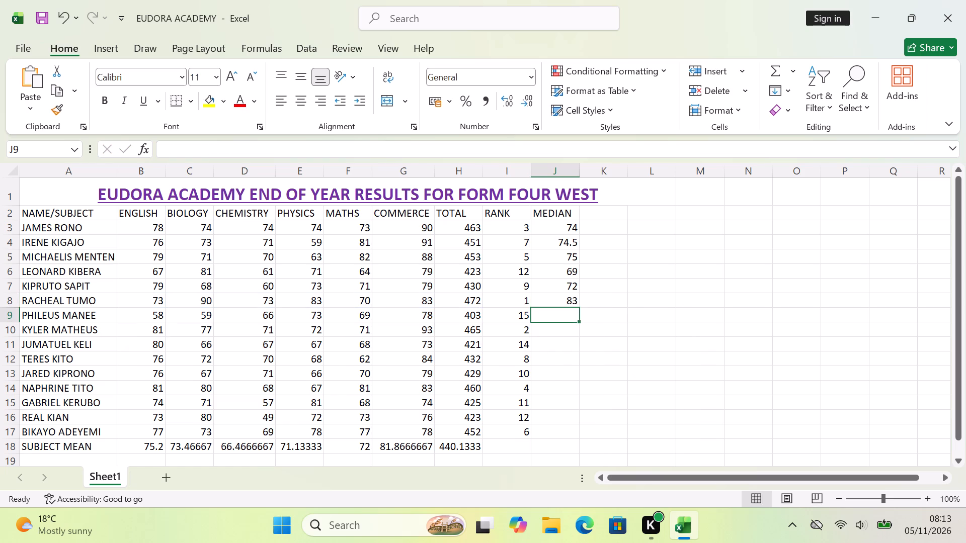
Enter the seventh student's median formula =MEDIAN(B9:G9) in cell J9.
text(=MEDIAN)
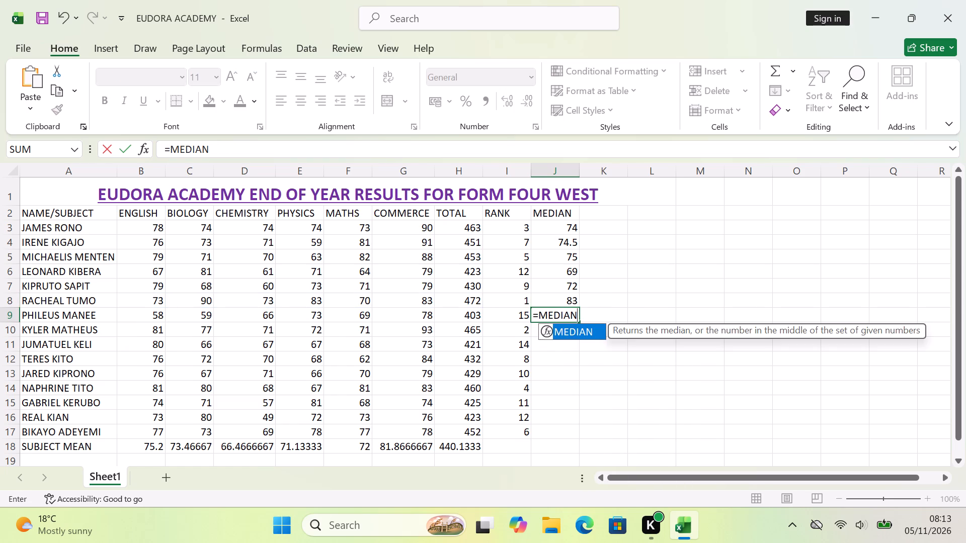
key(shift+parenleft)
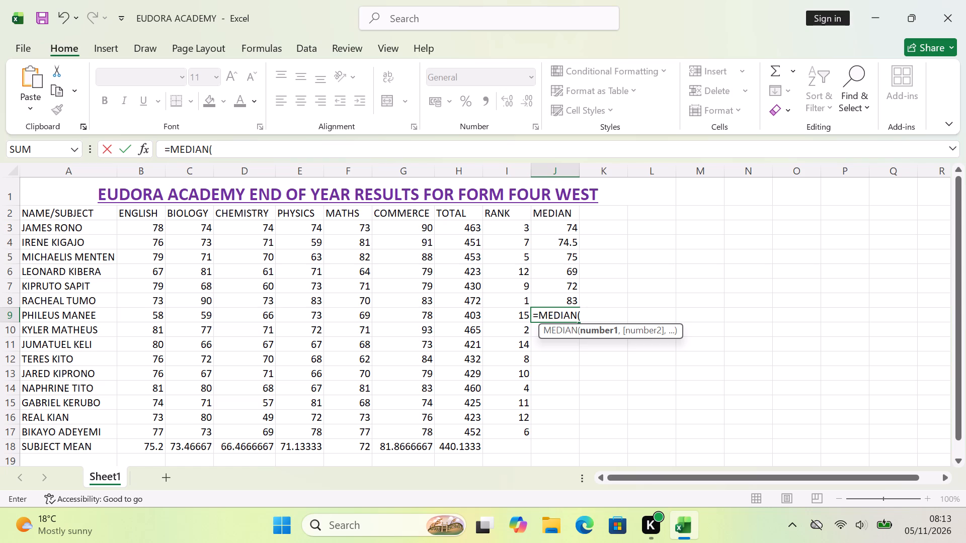
key(b)
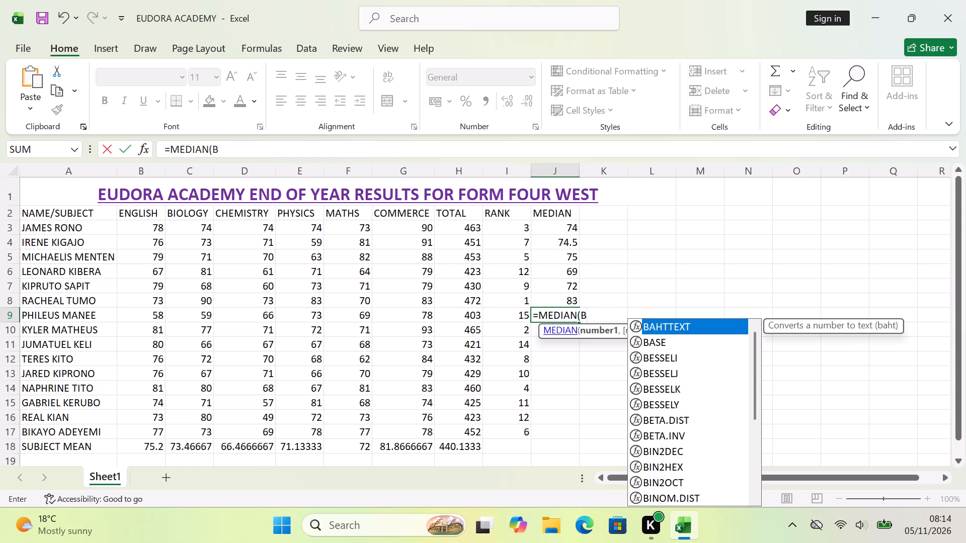
key(9)
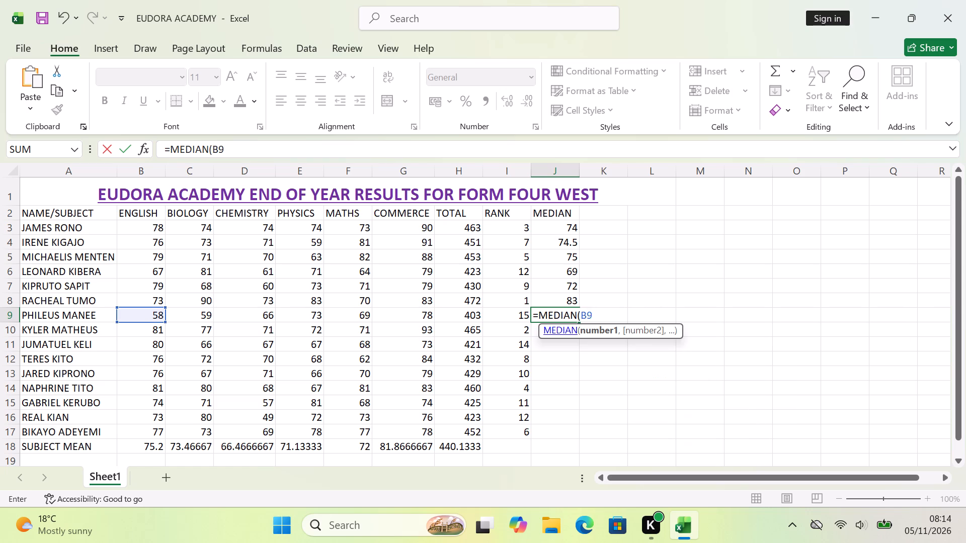
text(;G)
text(90)
key(BackSpace)
key(shift+parenright)
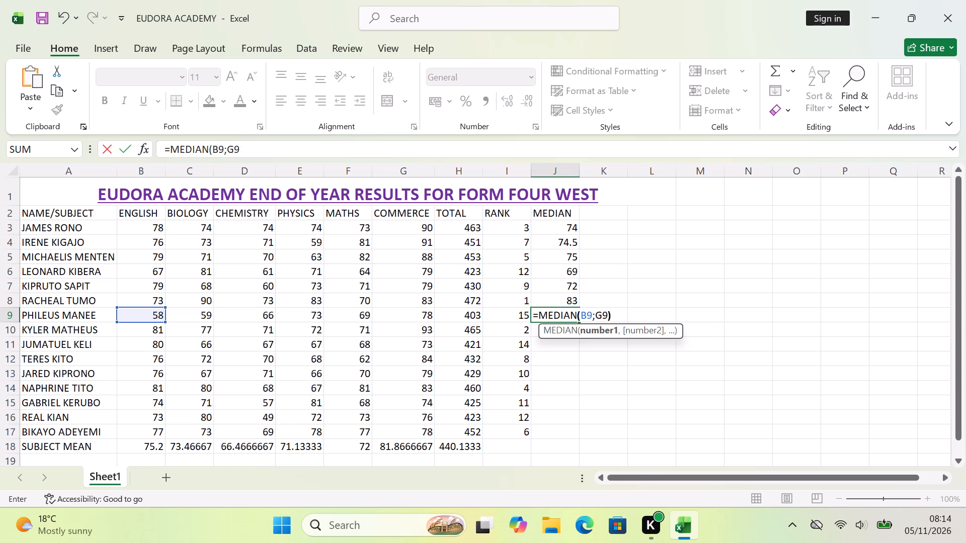
click(595, 315)
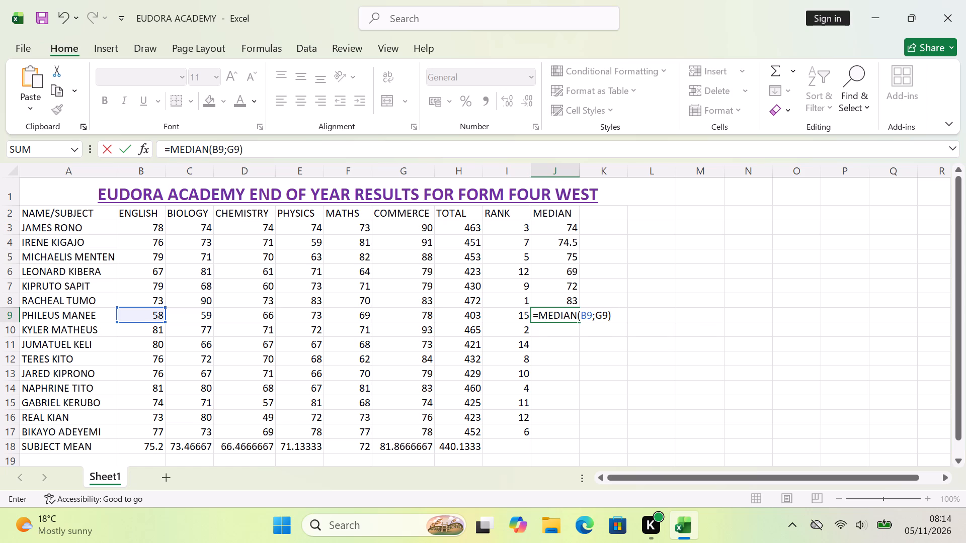
key(BackSpace)
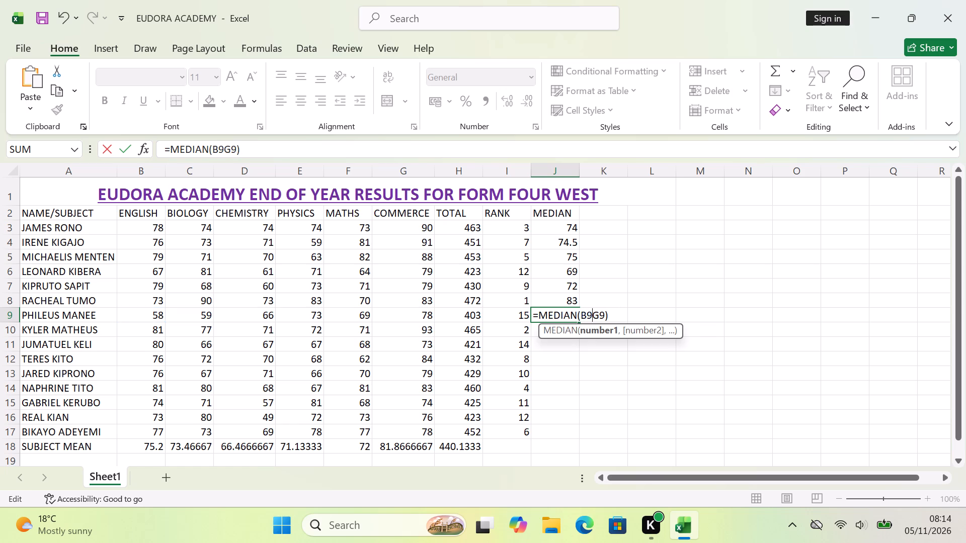
key(shift+colon)
click(609, 312)
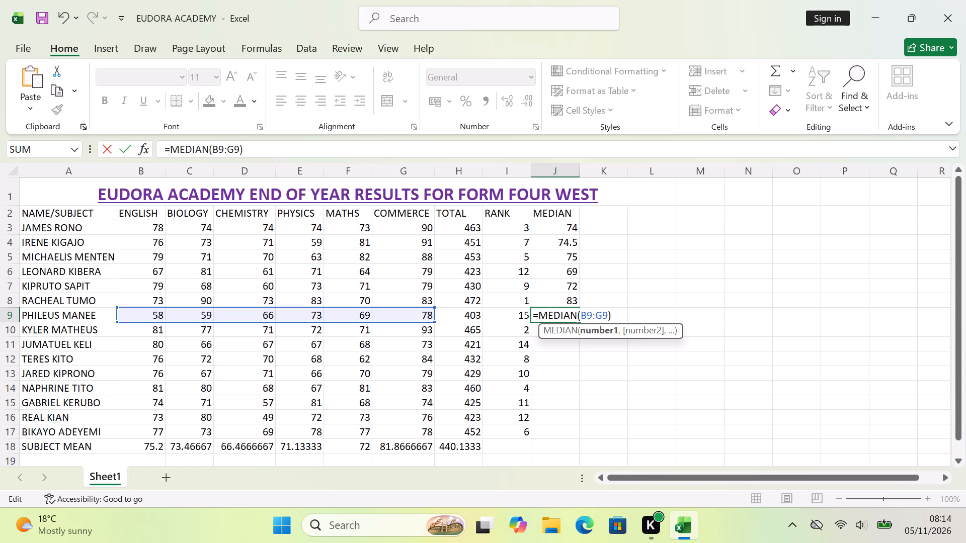
key(Return)
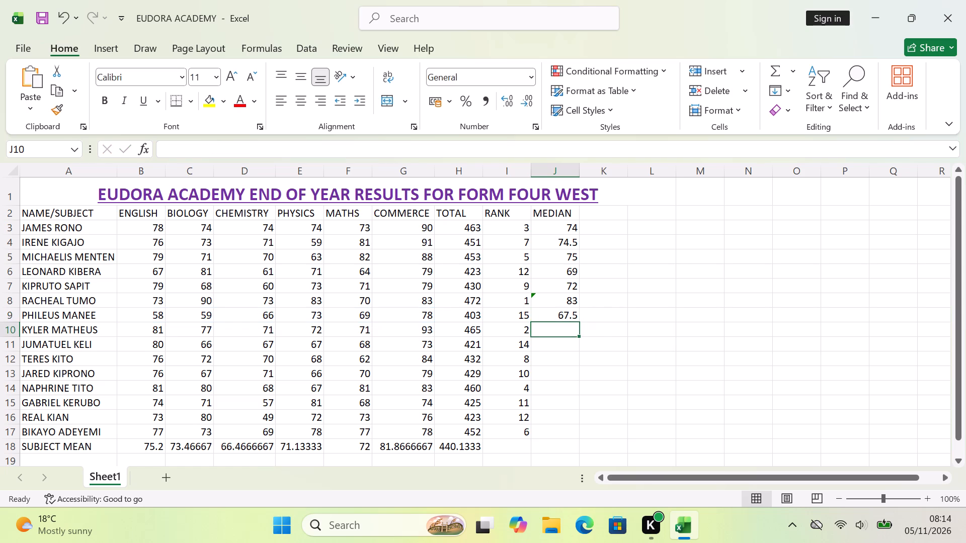
Replace the sixth student's median formula in cell J8 with =MEDIAN(B8:G8).
click(566, 300)
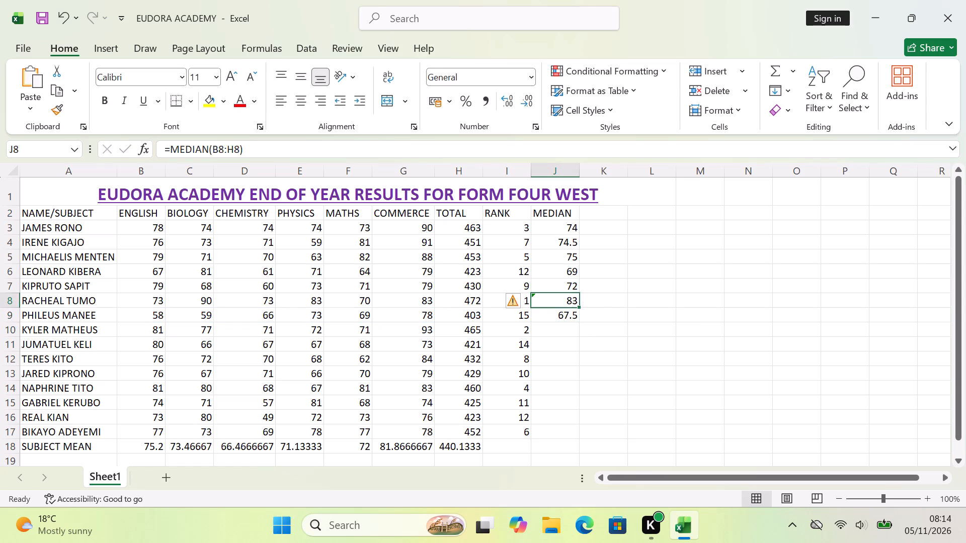
key(BackSpace)
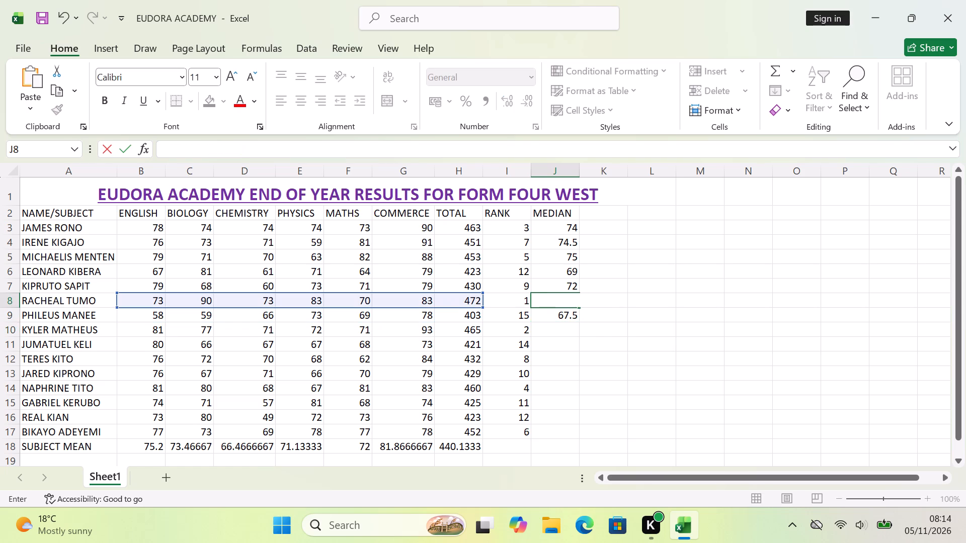
key(equal)
text(MEDIAN)
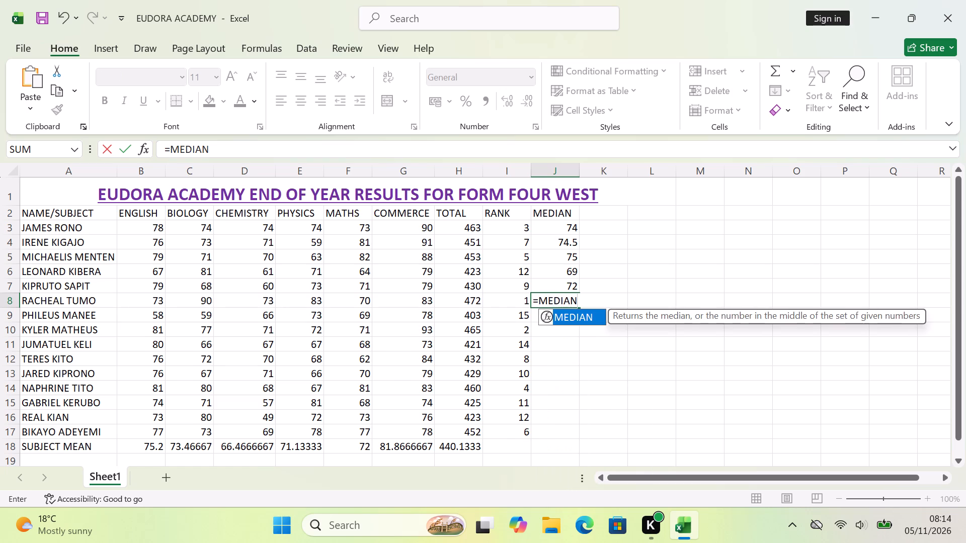
key(9)
key(BackSpace)
key(shift+parenleft)
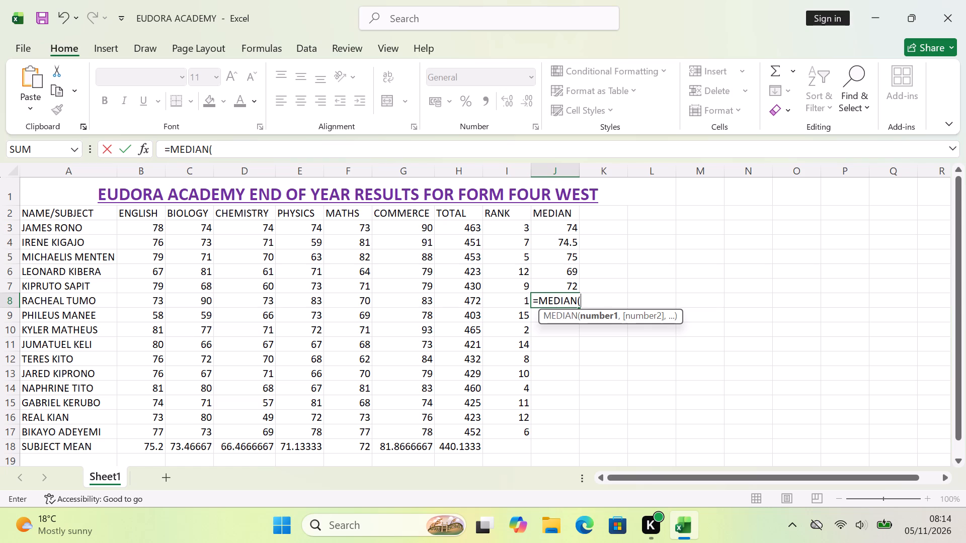
key(b)
key(8)
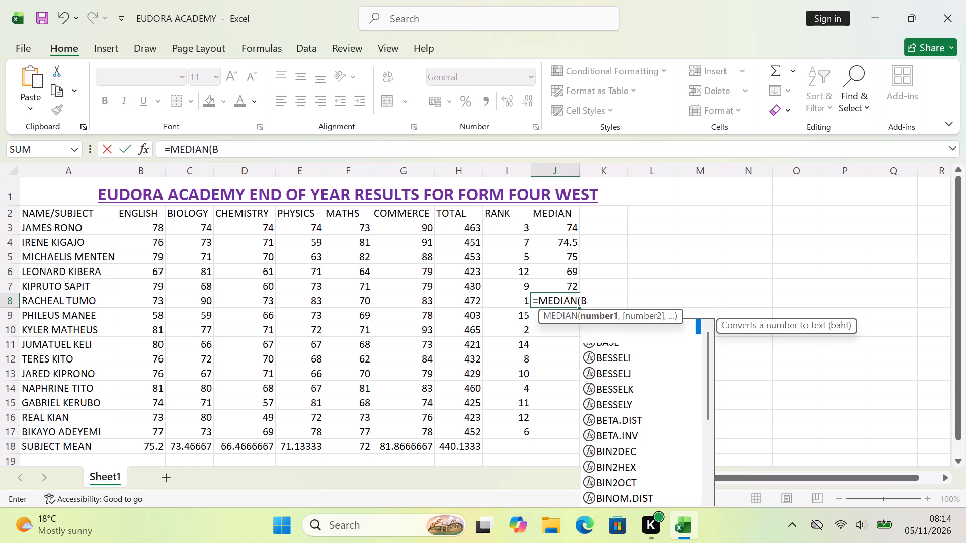
key(semicolon)
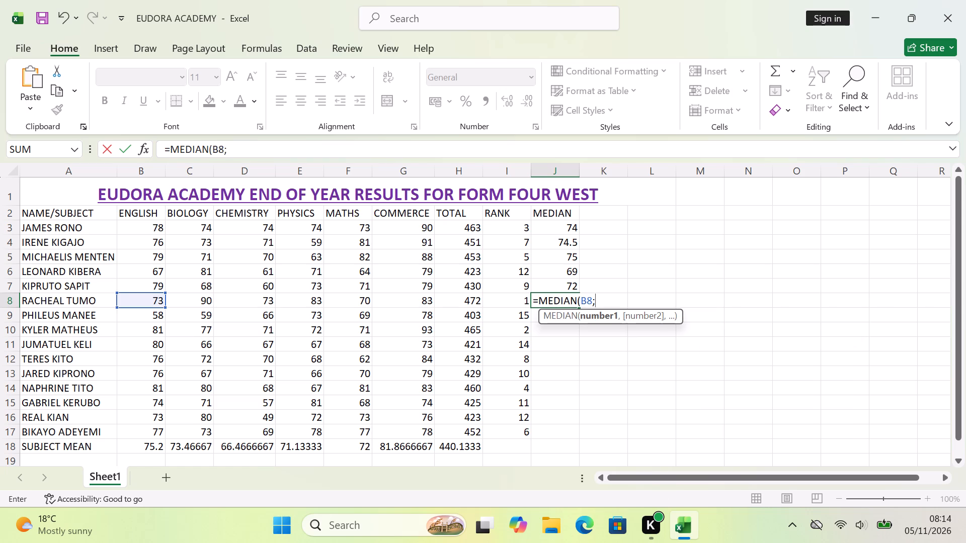
key(g)
key(8)
key(shift+parenright)
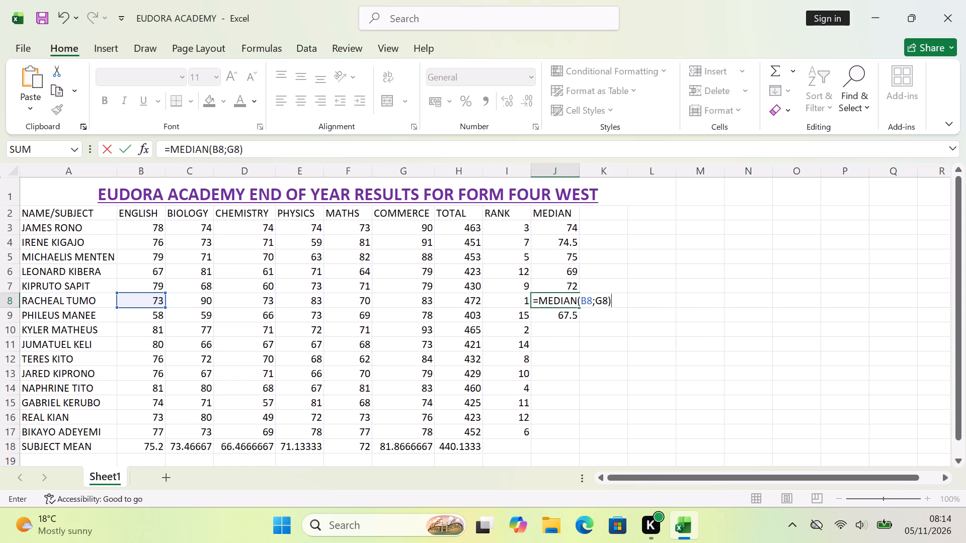
click(596, 302)
key(Return)
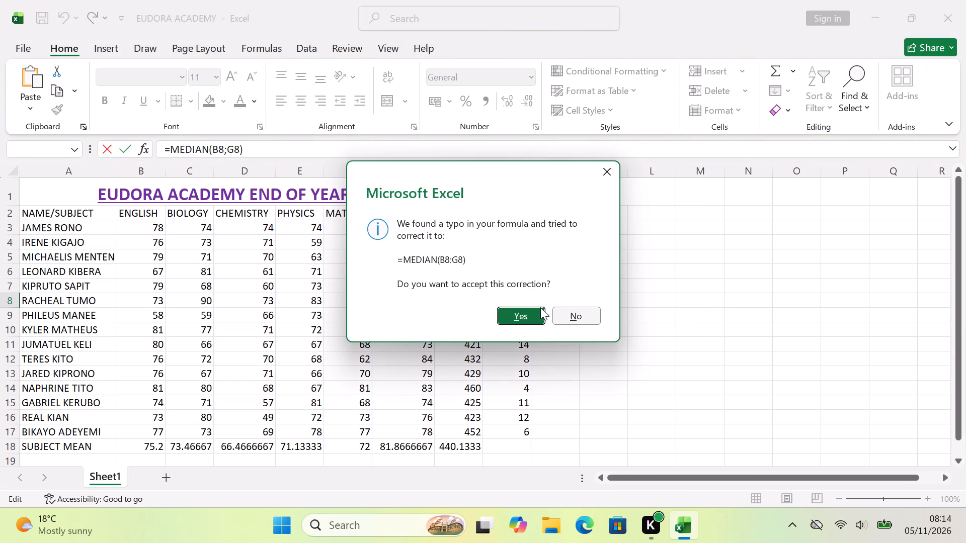
click(601, 165)
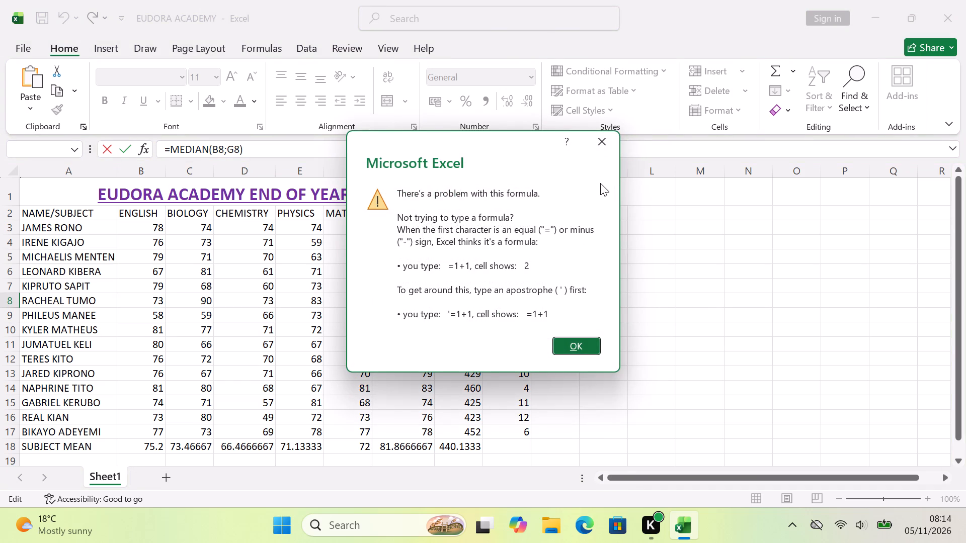
click(602, 137)
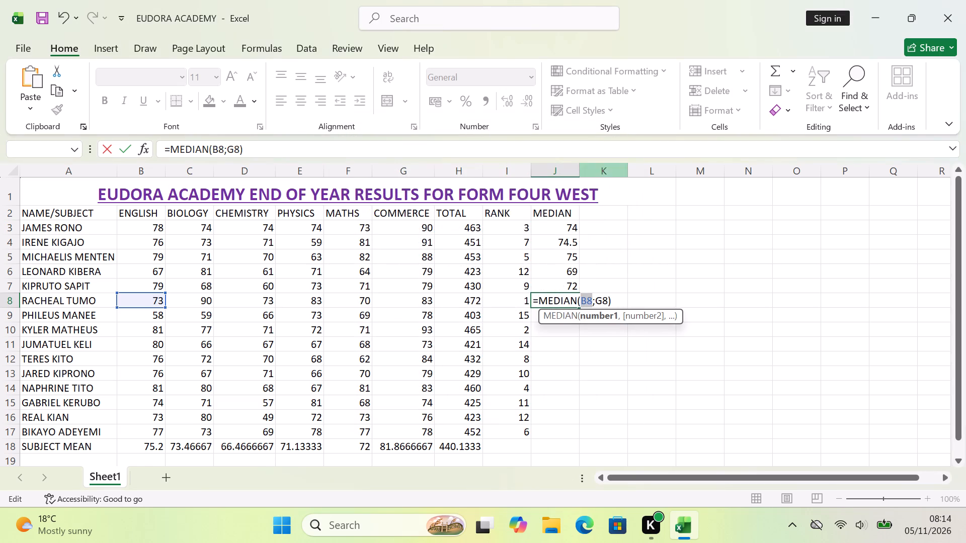
click(598, 304)
click(598, 304)
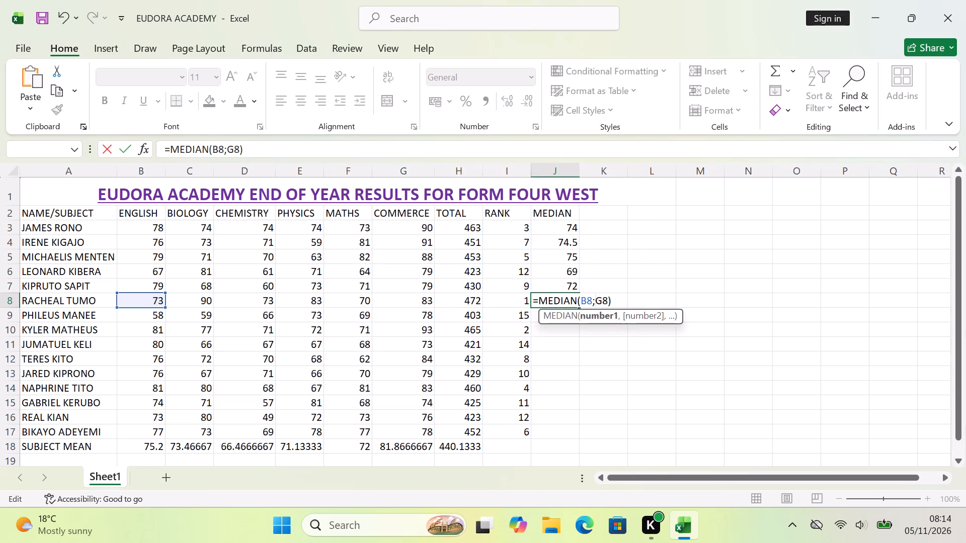
key(BackSpace)
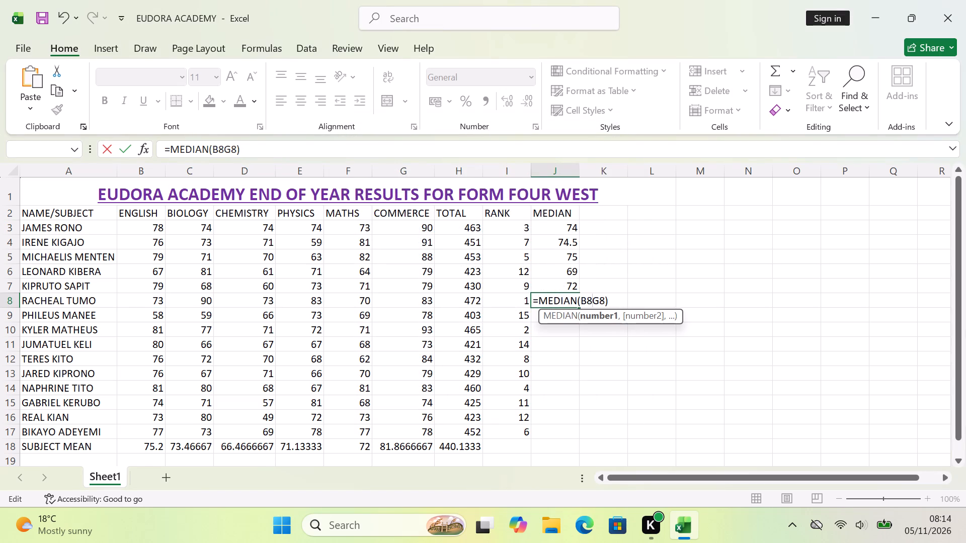
key(shift+colon)
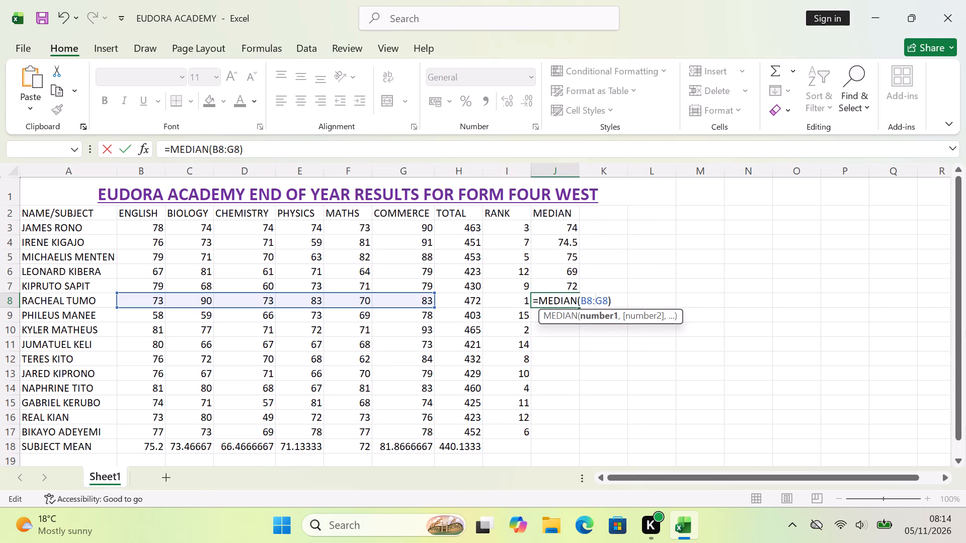
click(619, 296)
key(Return)
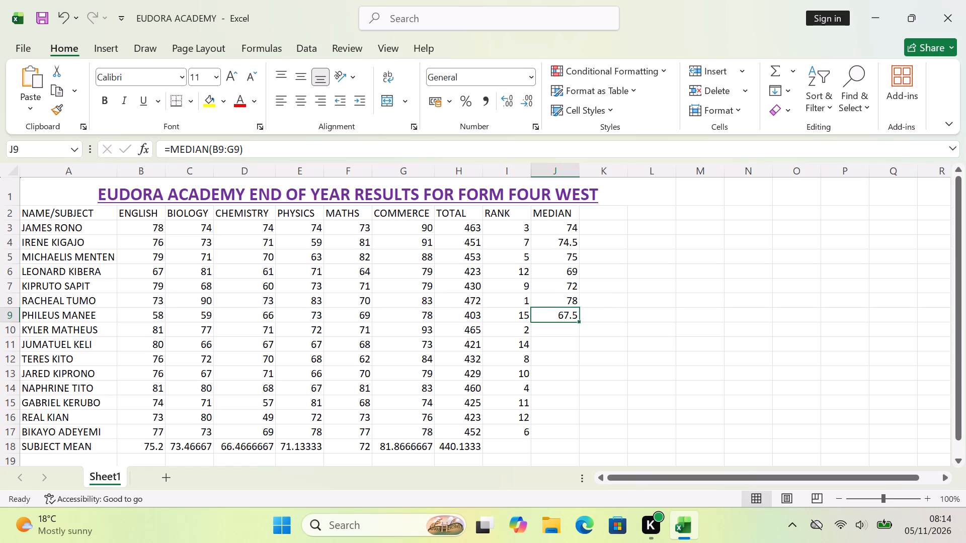
Enter the eighth student's median formula in cell J10 as a MEDIAN of the range B10:G10.
click(559, 331)
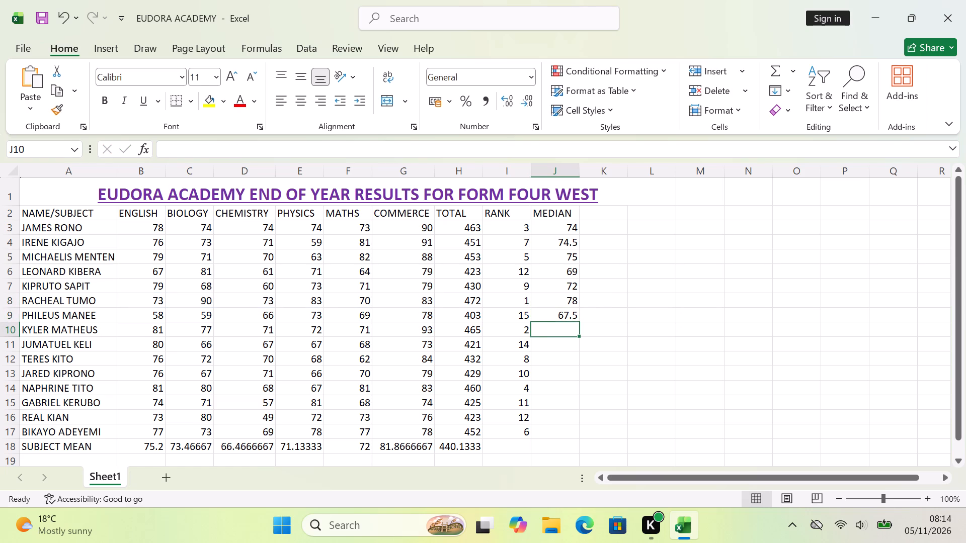
text(=M)
text(EDIAN)
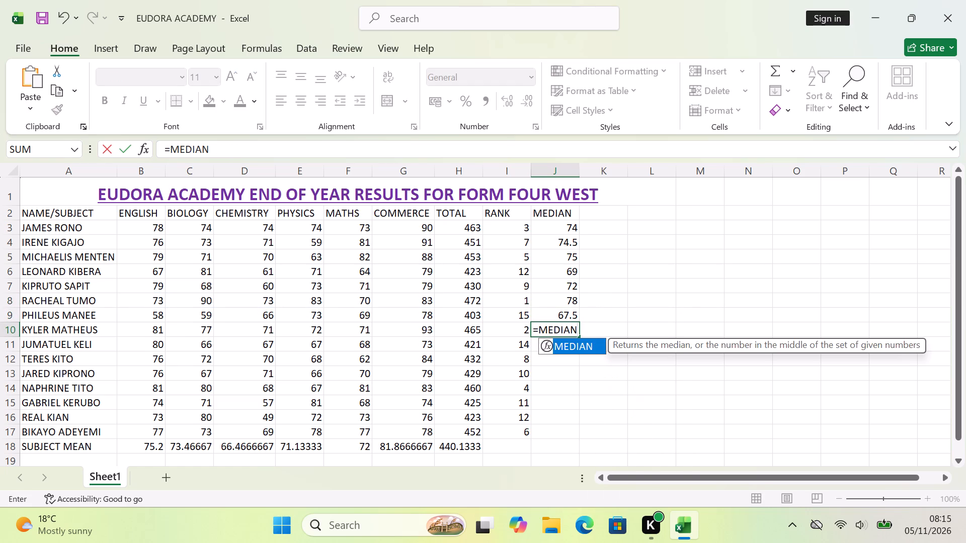
key(shift+parenleft)
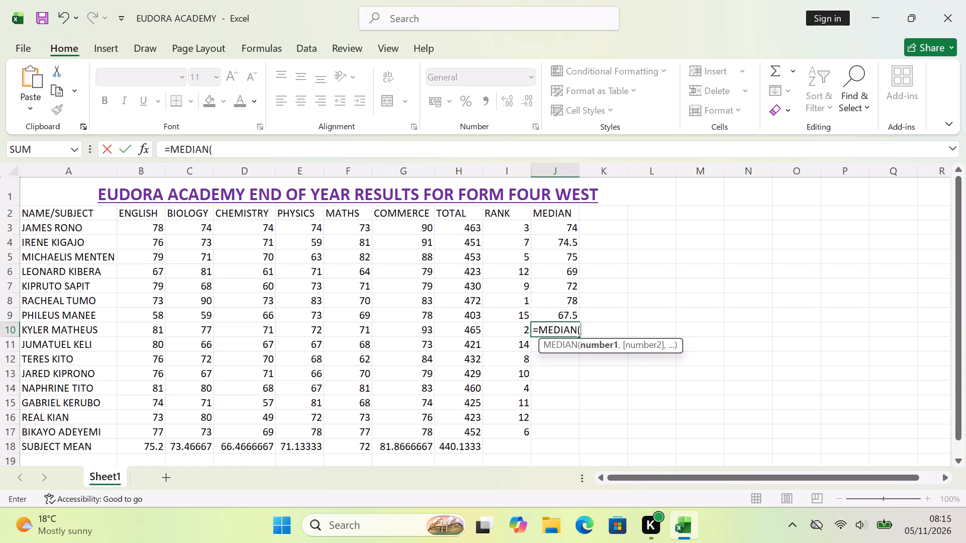
key(j)
key(BackSpace)
text(B1)
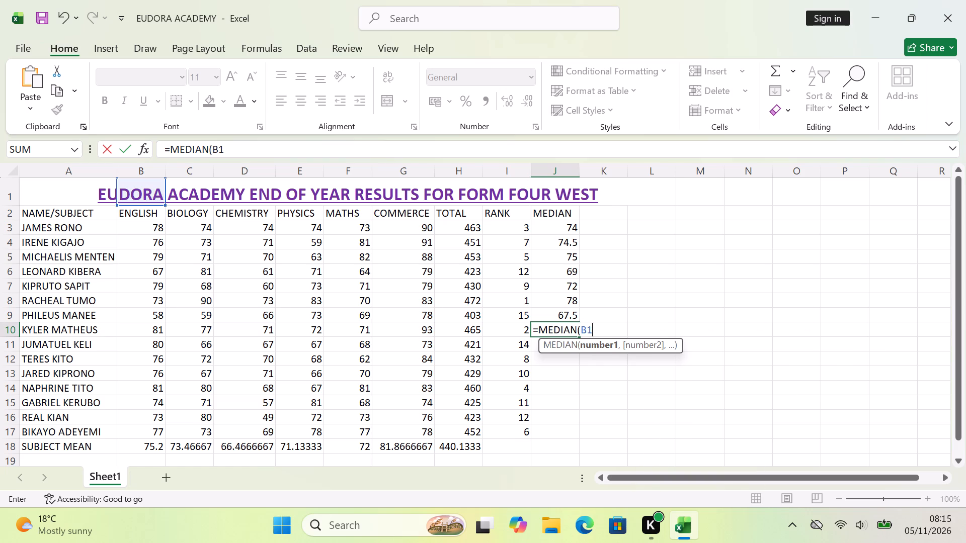
key(0)
key(shift+colon)
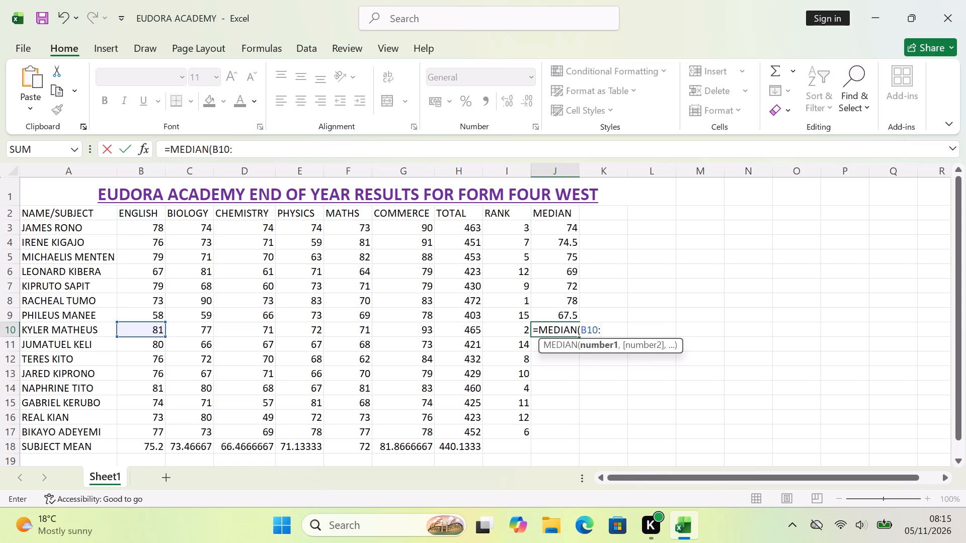
text(G10)
key(0)
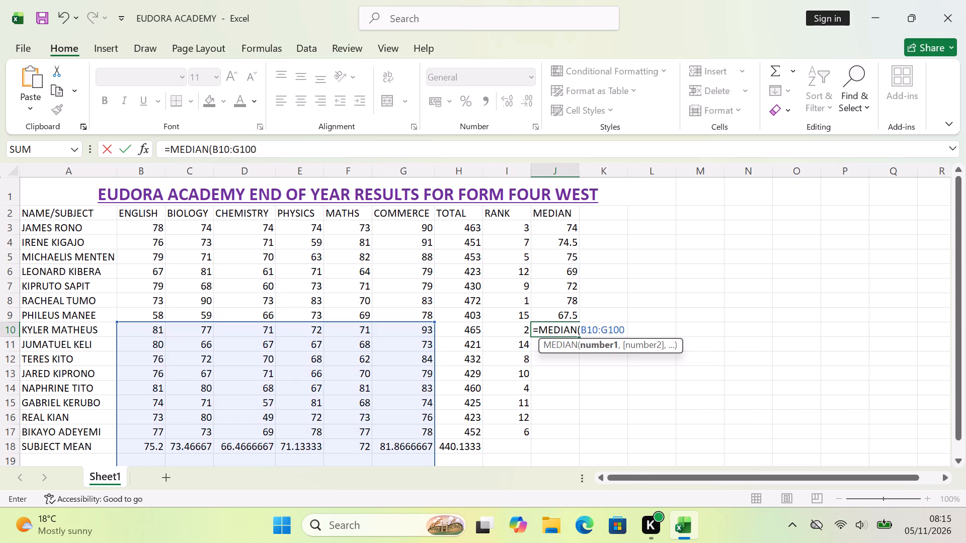
key(BackSpace)
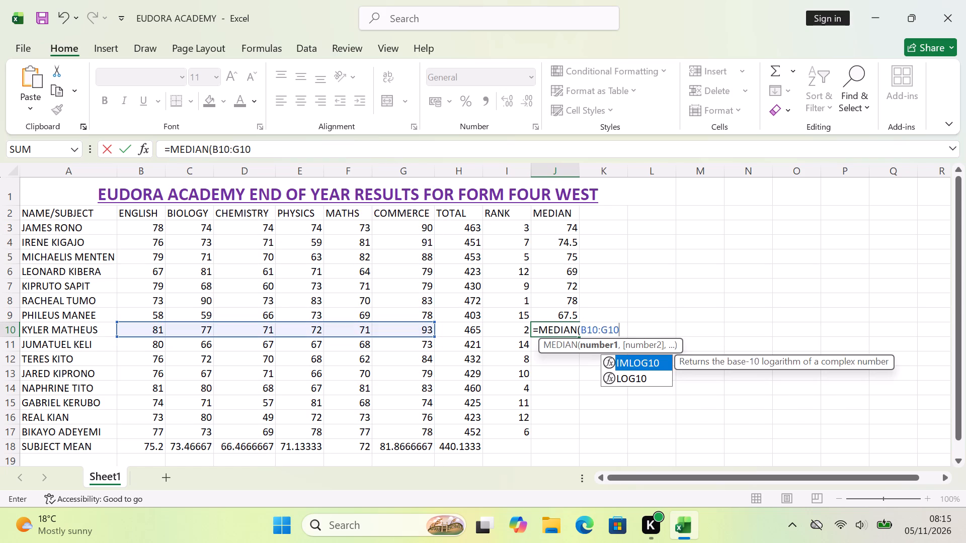
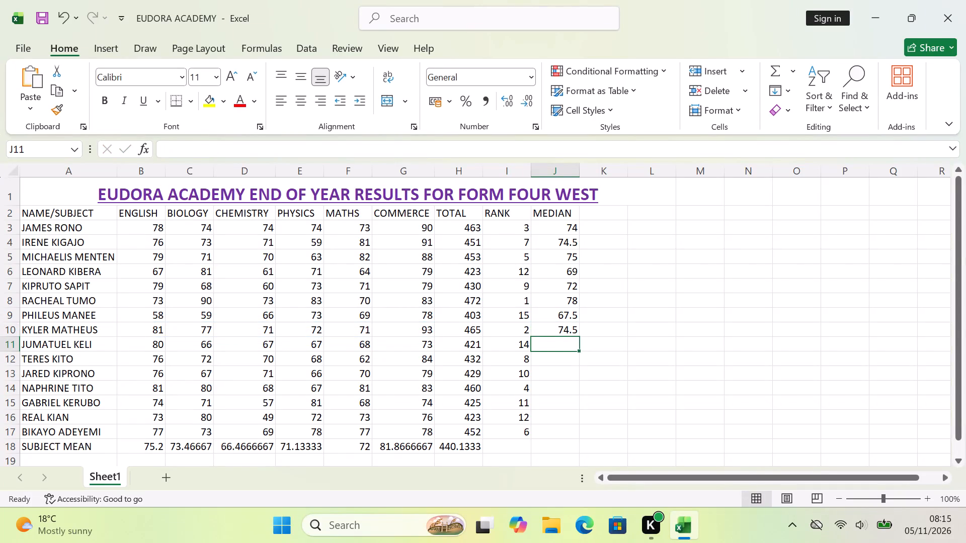
Enter the ninth student's median formula =MEDIAN(B11:G11) in cell J11.
text(=M)
text(EDIAN)
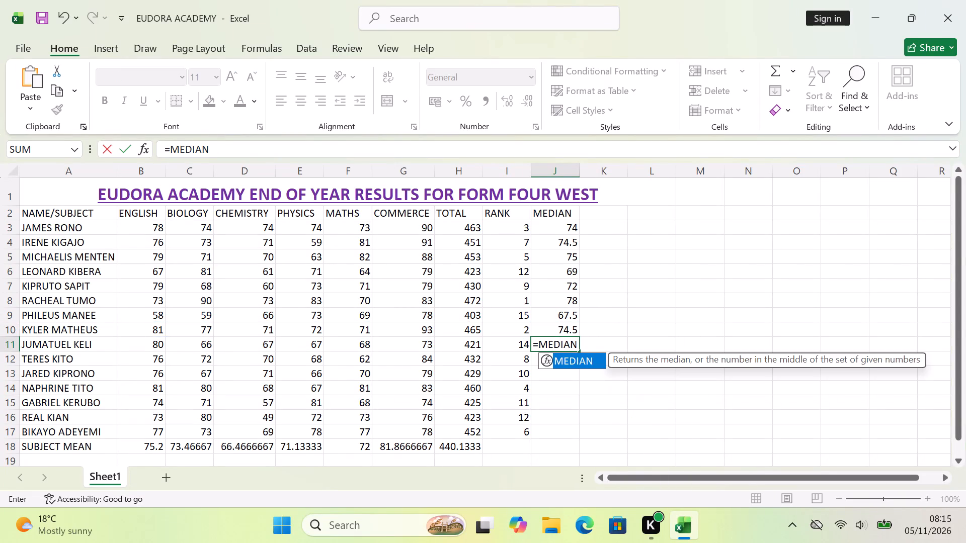
key(shift+parenleft)
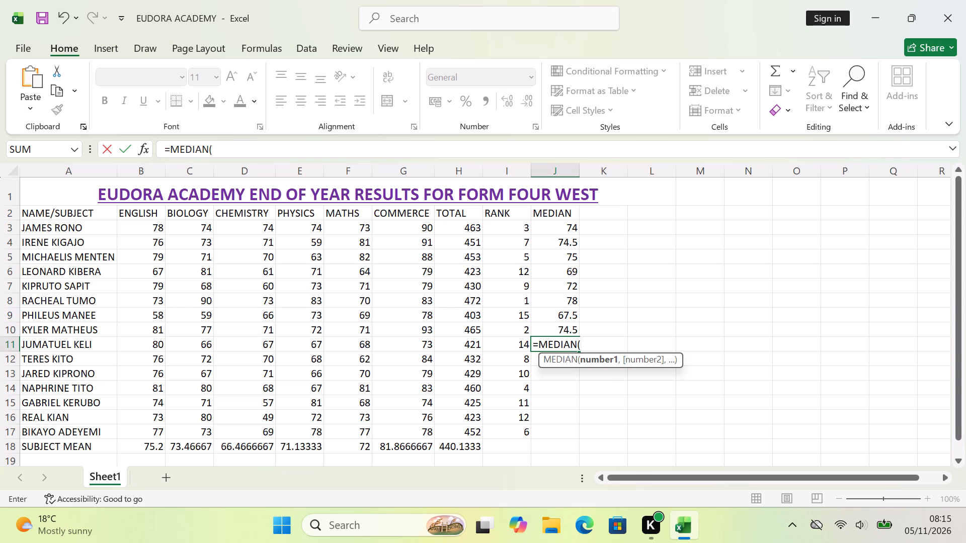
text(B11)
key(shift+colon)
key(g)
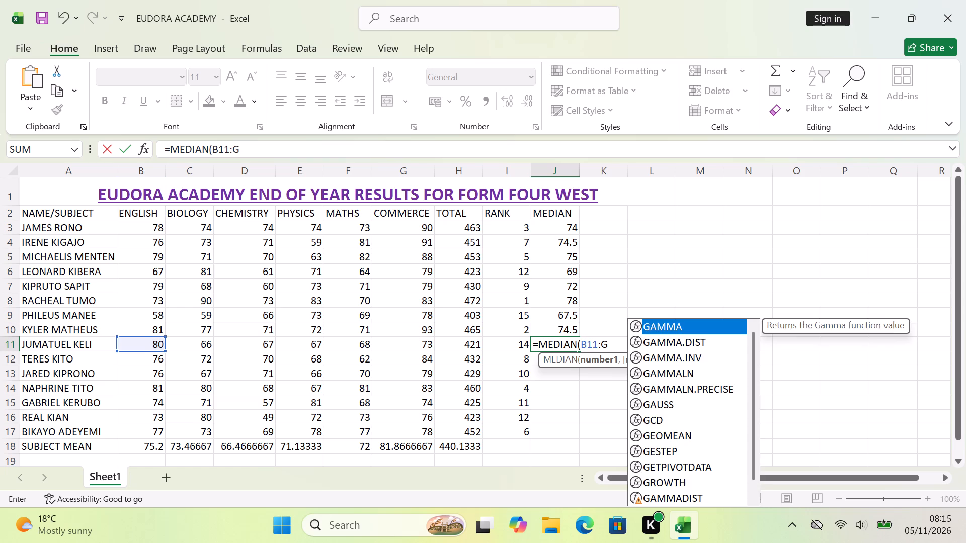
text(11)
key(shift+parenright)
key(Return)
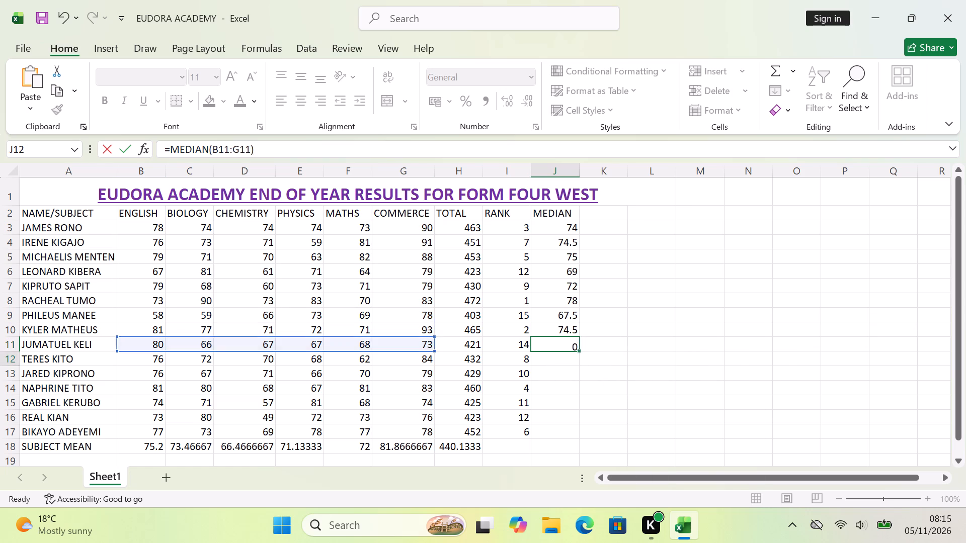
Enter the tenth student's median formula =MEDIAN(B12:G12) in cell J12.
key(equal)
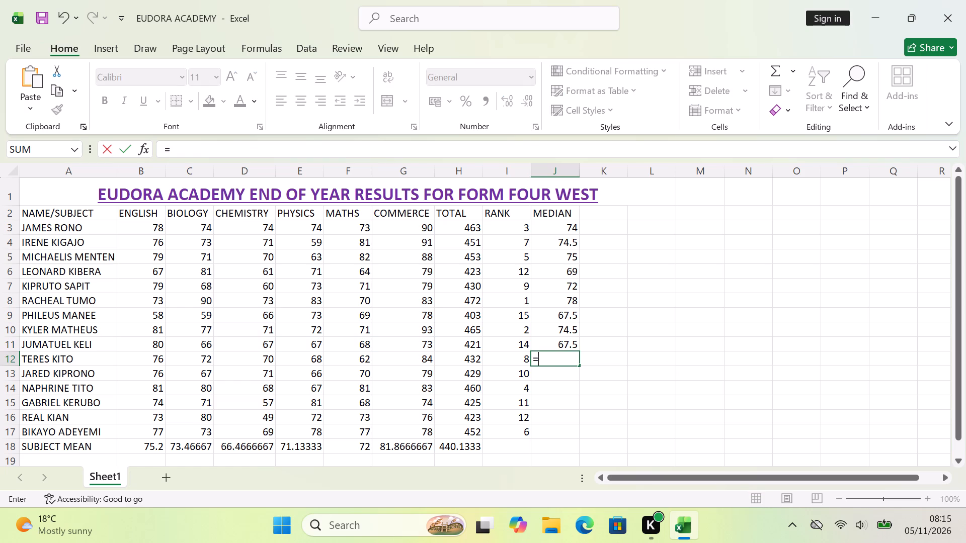
key(m)
key(e)
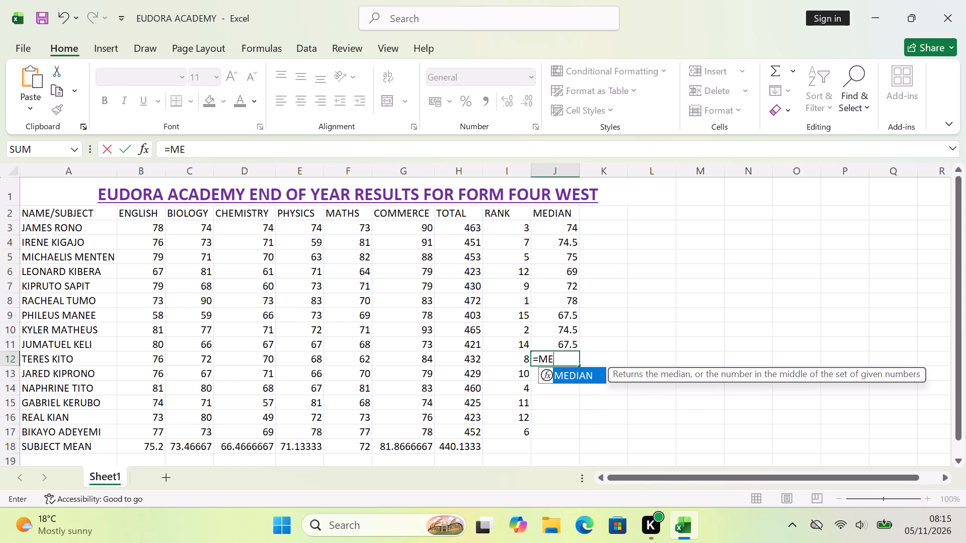
text(DIAN)
key(shift+parenleft)
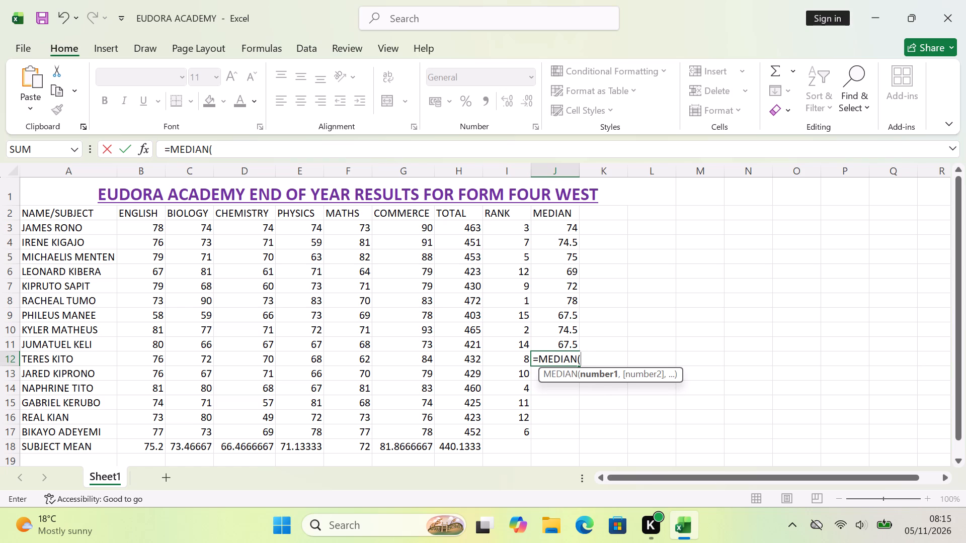
text(B12)
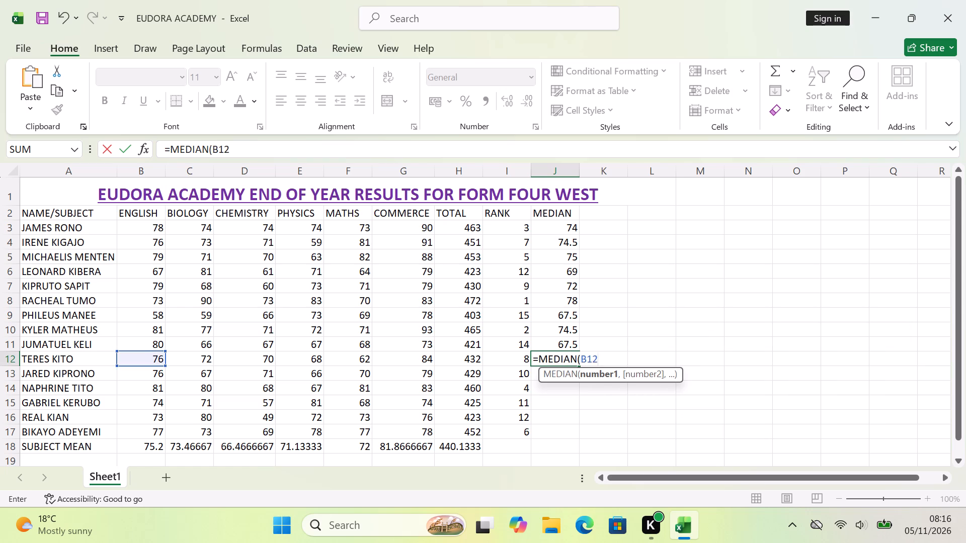
key(shift+colon)
text(G12)
key(shift+parenright)
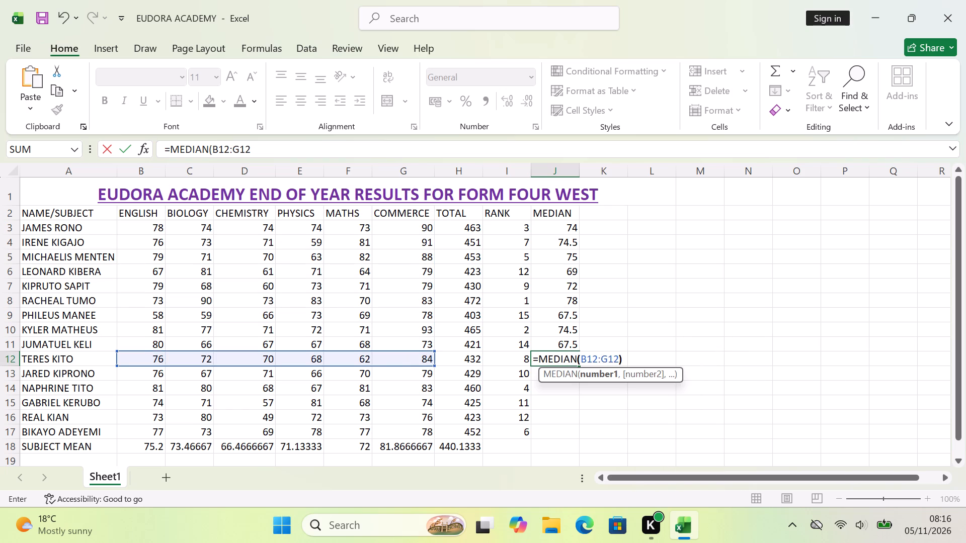
key(Return)
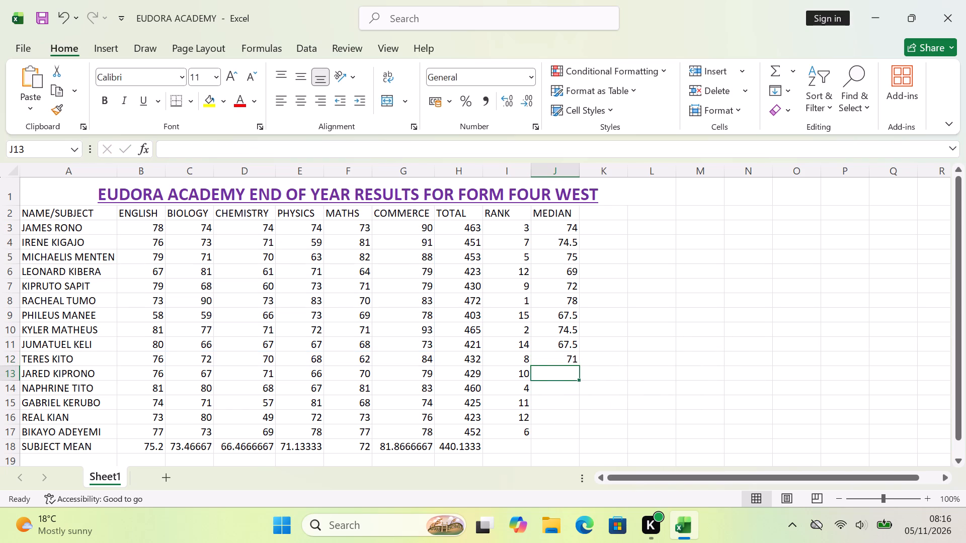
Enter the eleventh student's median formula =MEDIAN(B13:G13) in cell J13.
text(=MED)
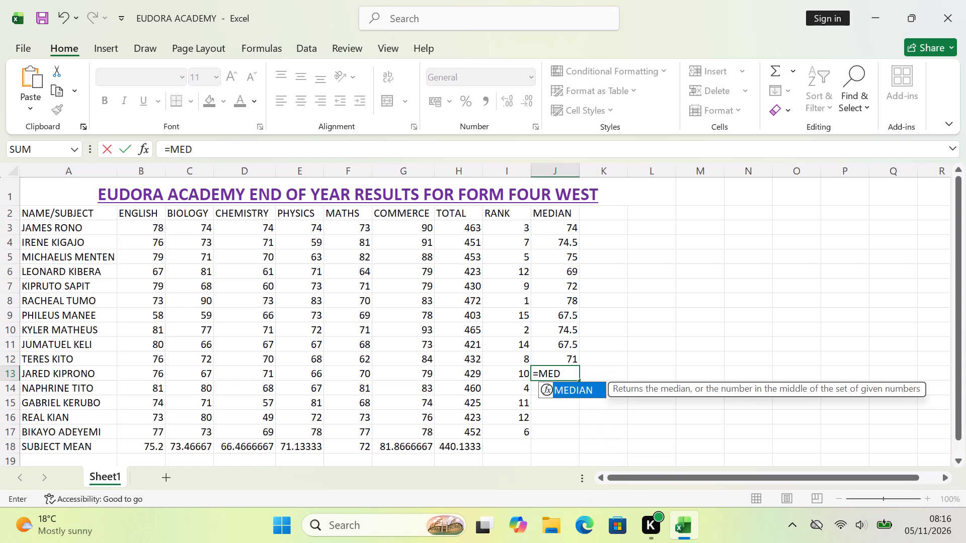
text(IA)
key(n)
key(shift+parenleft)
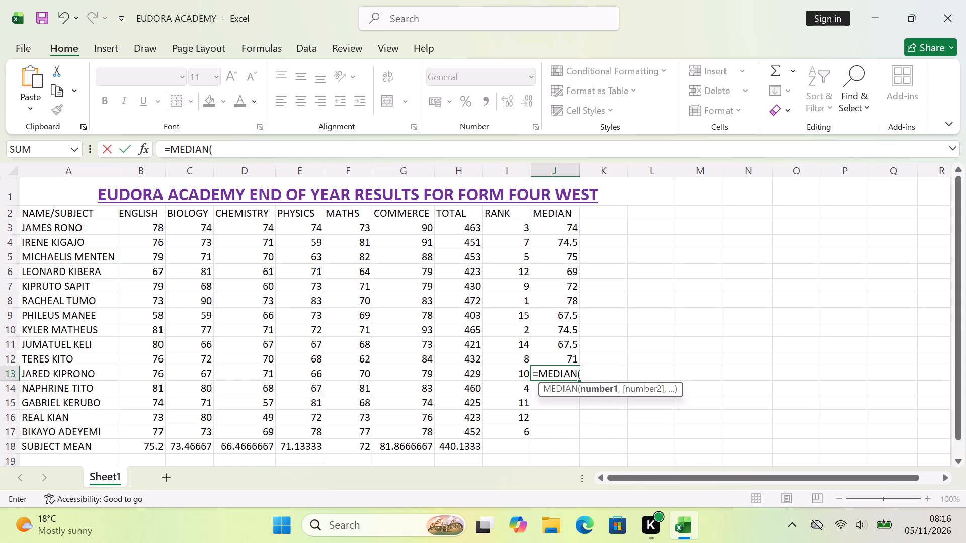
text(B13)
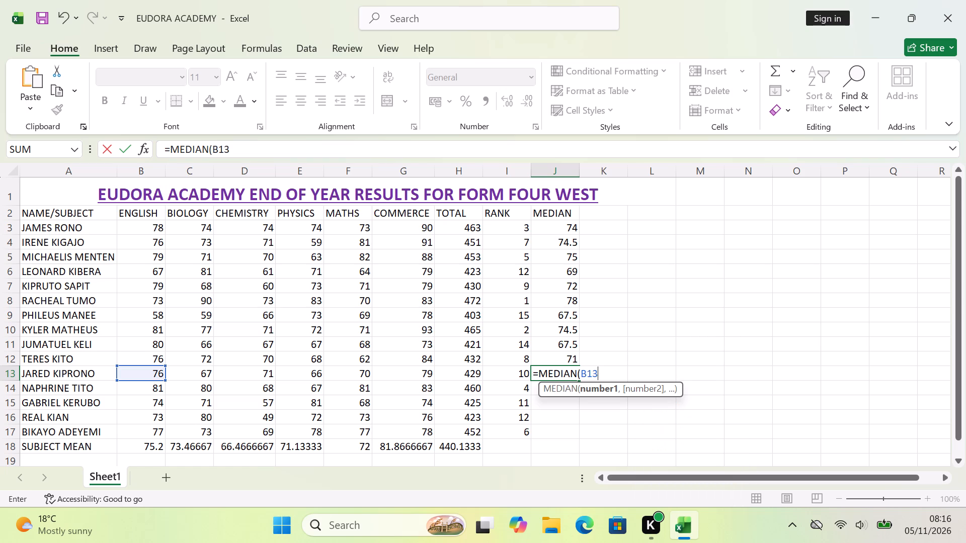
text(:G13)
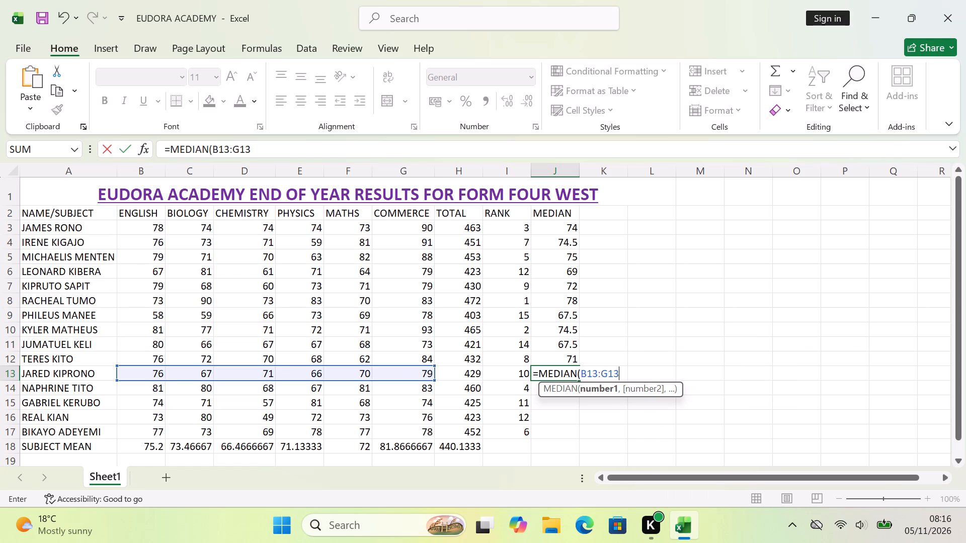
key(shift+parenright)
key(Return)
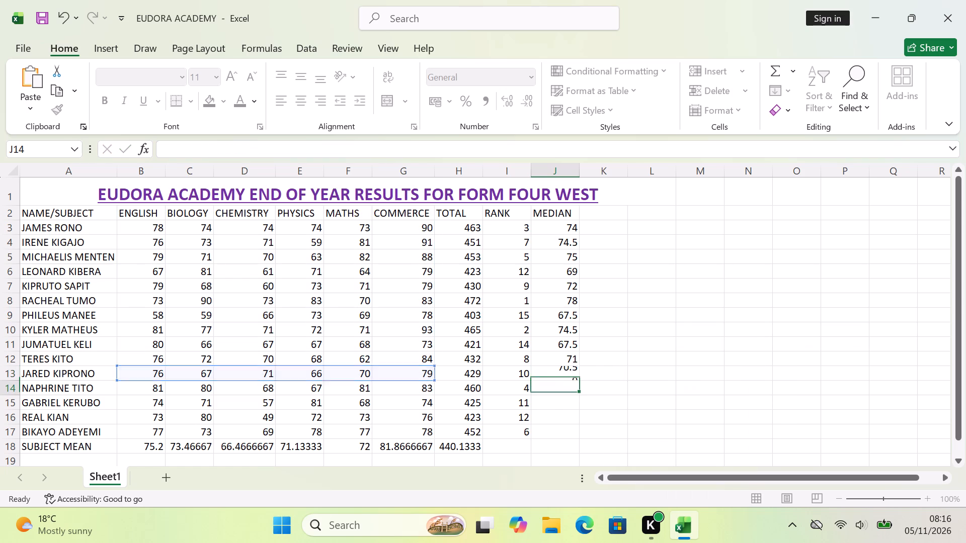
Enter the twelfth student's median formula =MEDIAN(B14:G14) in cell J14.
text(=MEDIAN)
key(shift+parenleft)
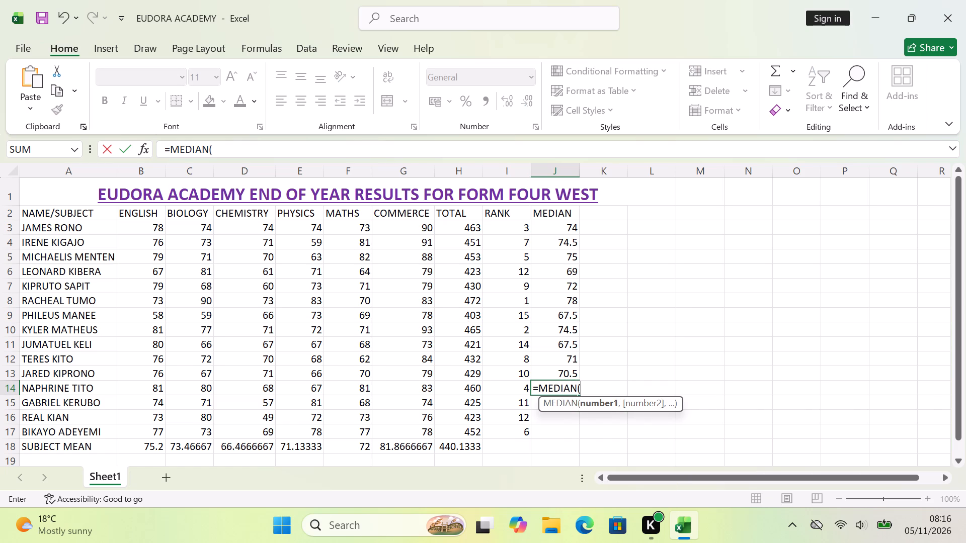
text(B14)
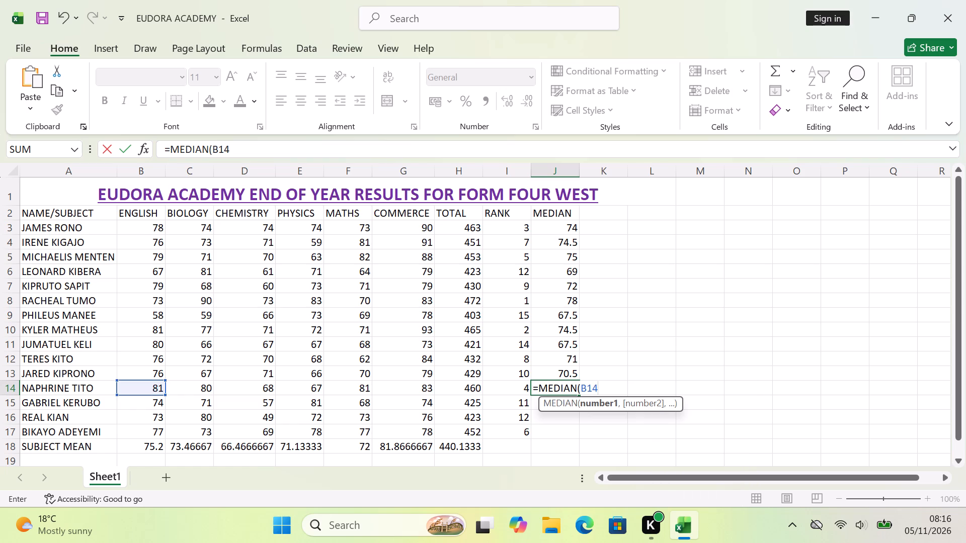
key(shift+colon)
text(G14)
key(shift+parenright)
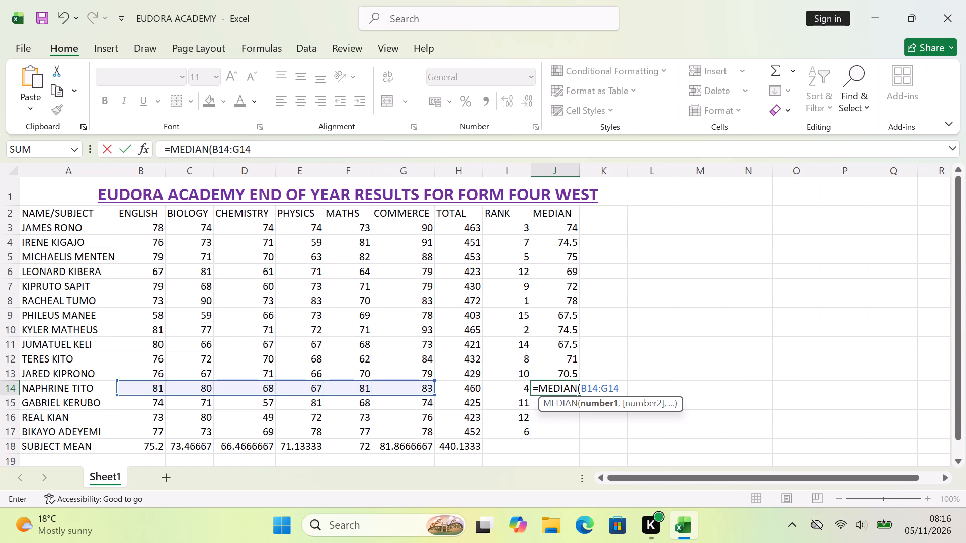
key(Return)
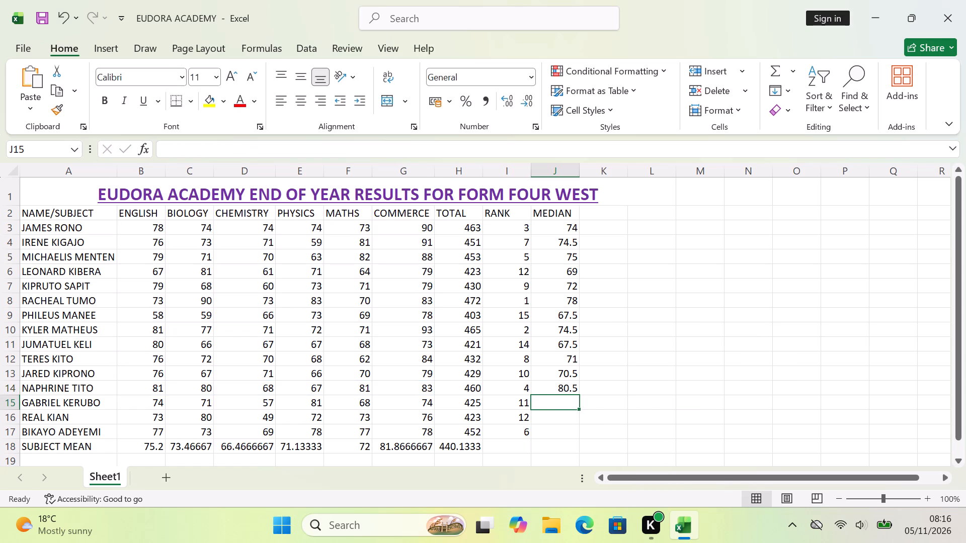
Enter the thirteenth student's median formula =MEDIAN(B15:G15) in cell J15.
text(=MEDIAN)
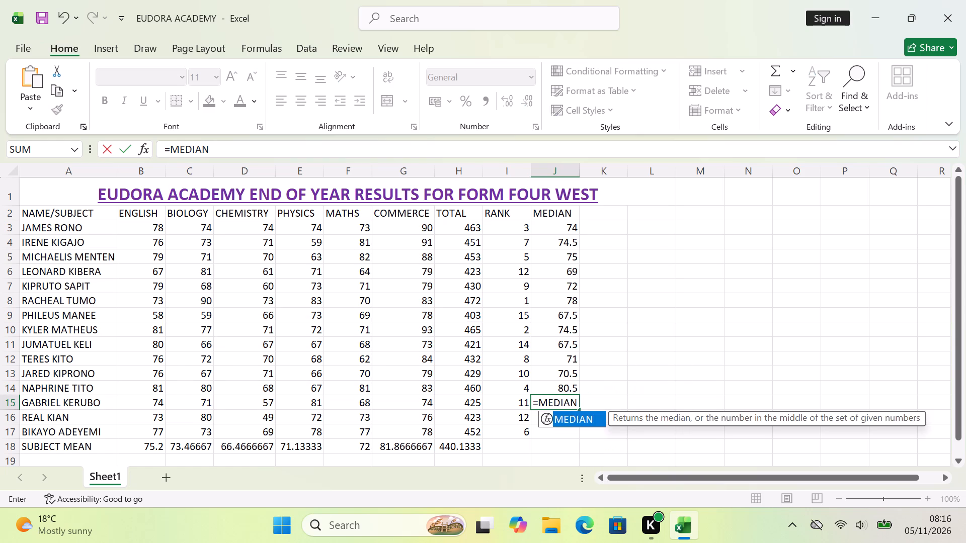
key(shift+parenleft)
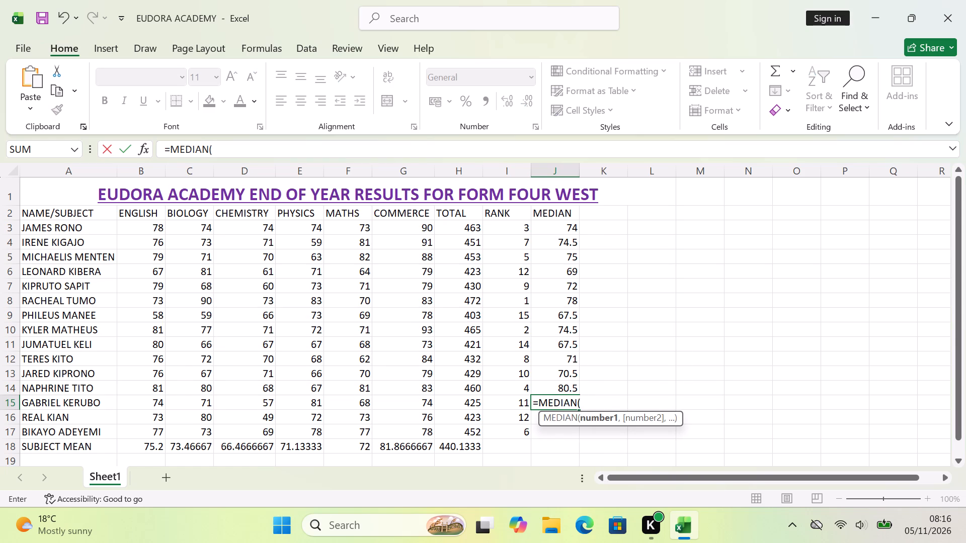
text(B15)
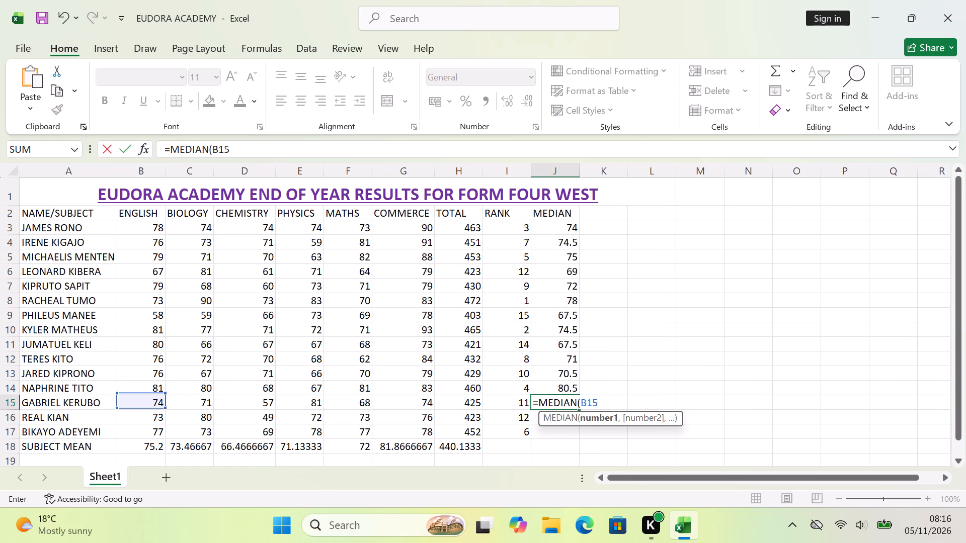
text(:G15)
key(shift+parenright)
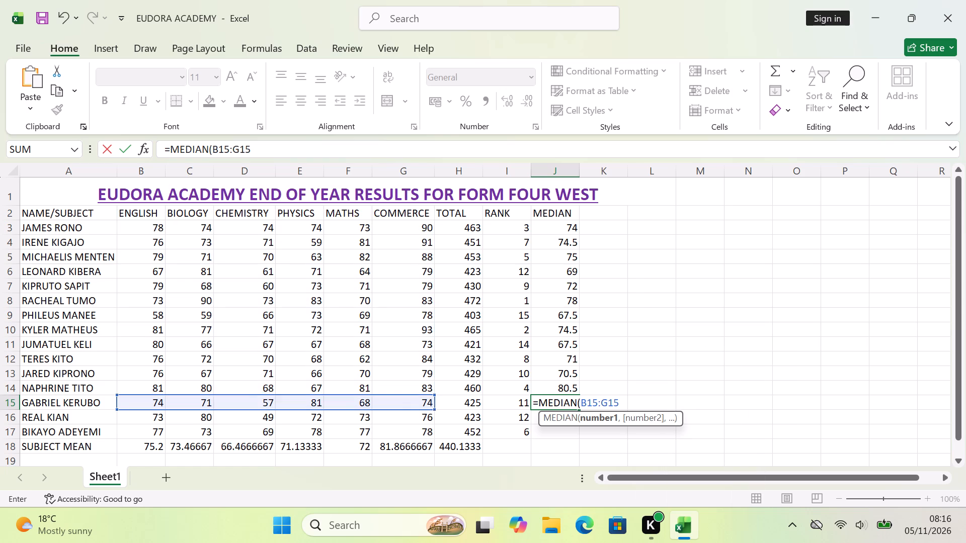
key(Return)
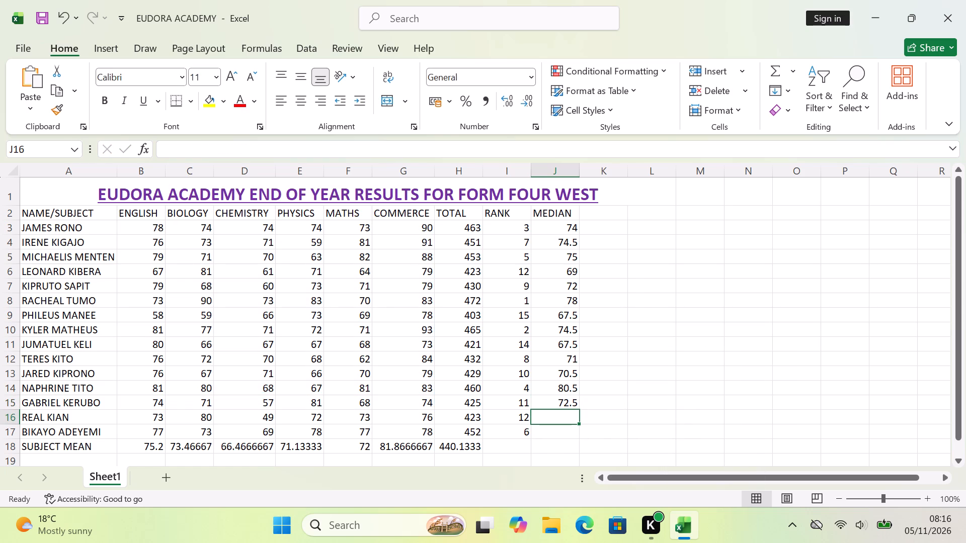
Enter the fourteenth student's median formula =MEDIAN(B16:G16) in cell J16.
text(=MEDIAN)
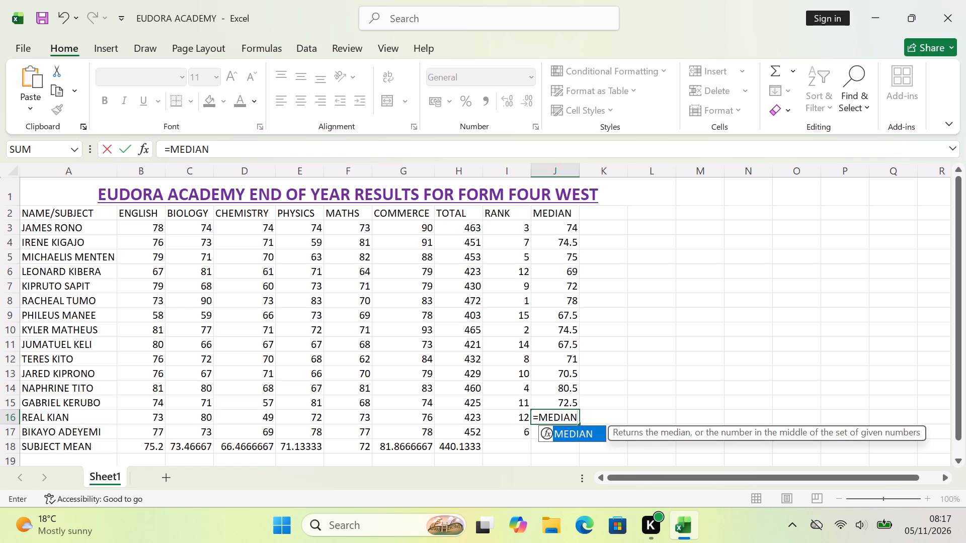
key(shift+parenleft)
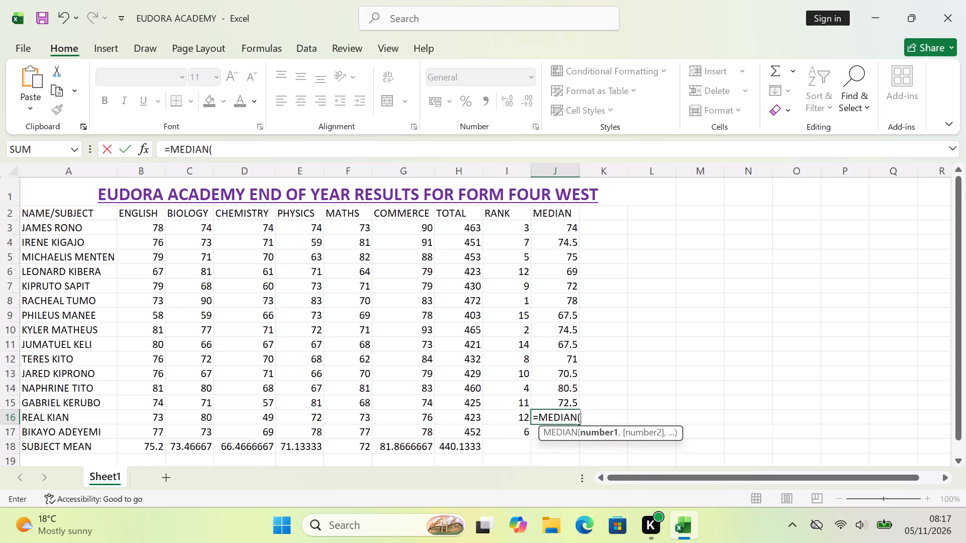
key(b)
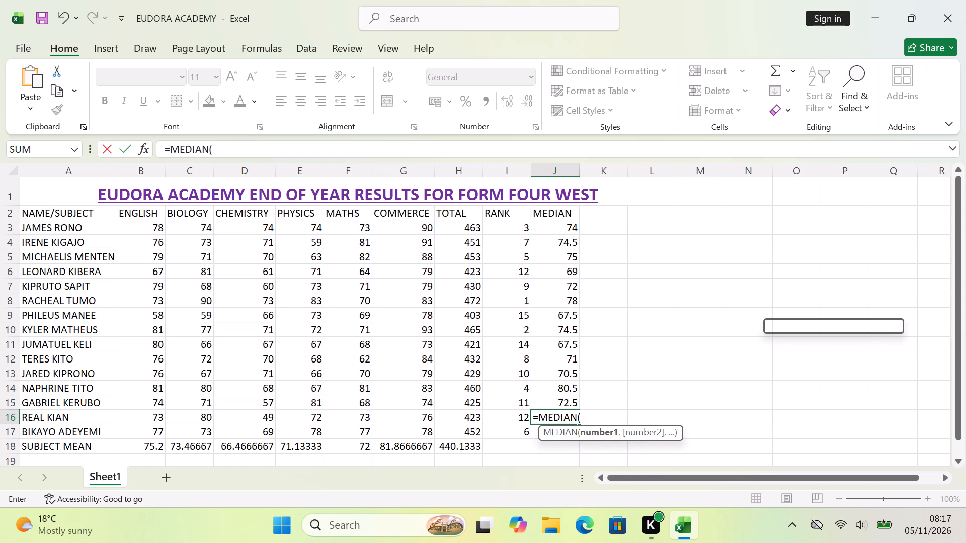
key(1)
key(6)
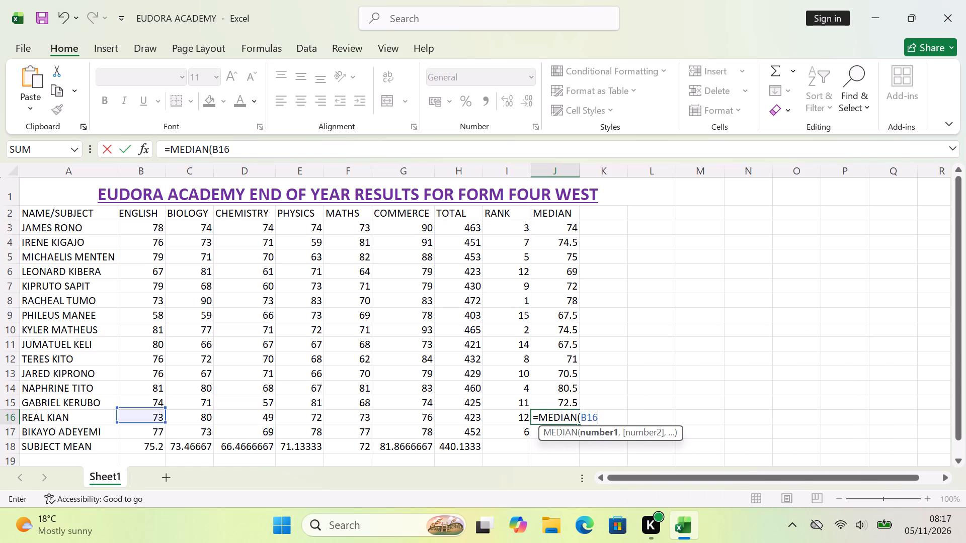
text(:G16)
key(shift+parenright)
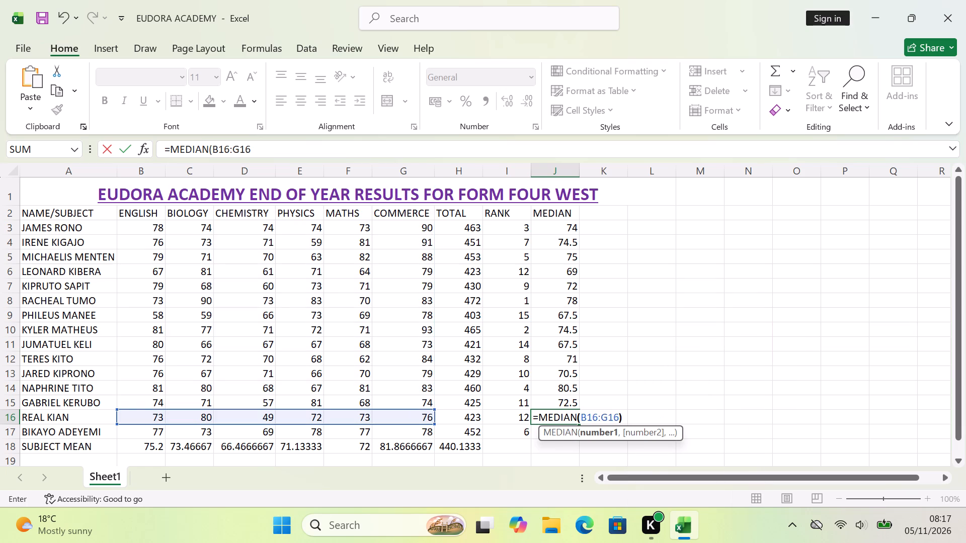
key(Return)
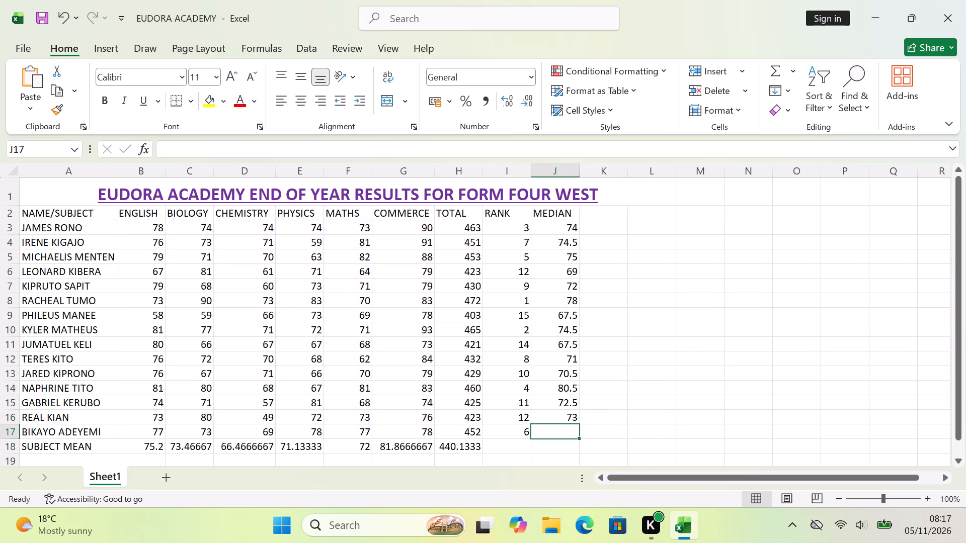
Enter the fifteenth student's median formula =MEDIAN(B17:G17) in cell J17.
text(=MEDIAN)
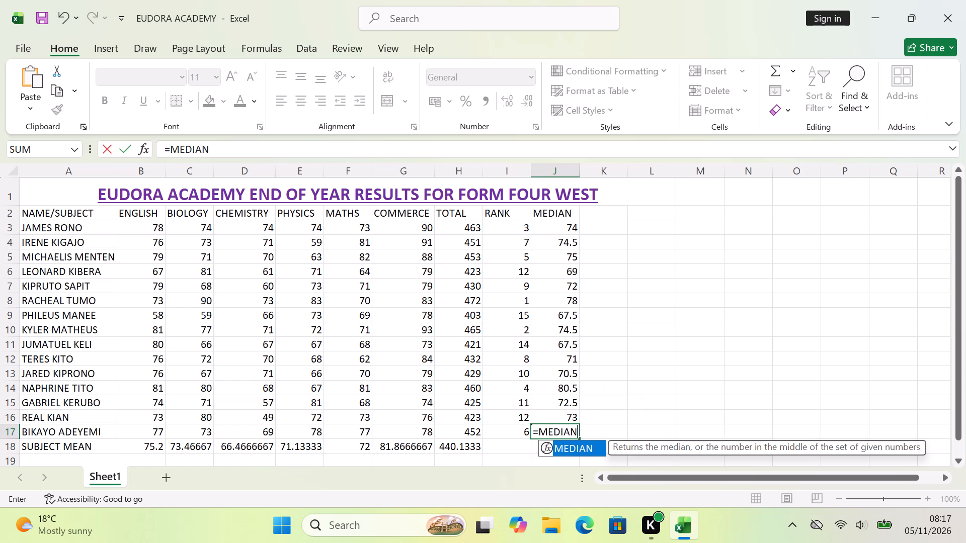
key(shift+parenleft)
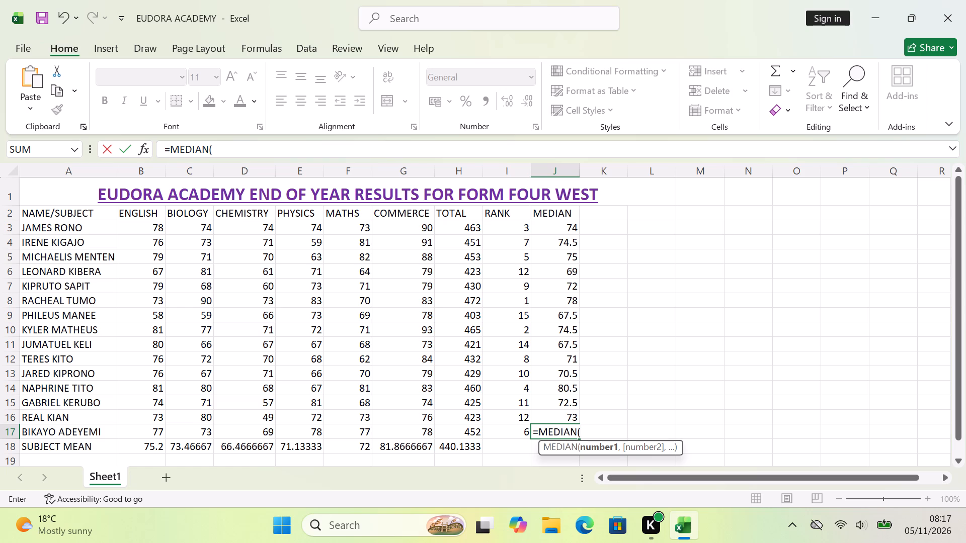
key(b)
text(17)
key(shift+colon)
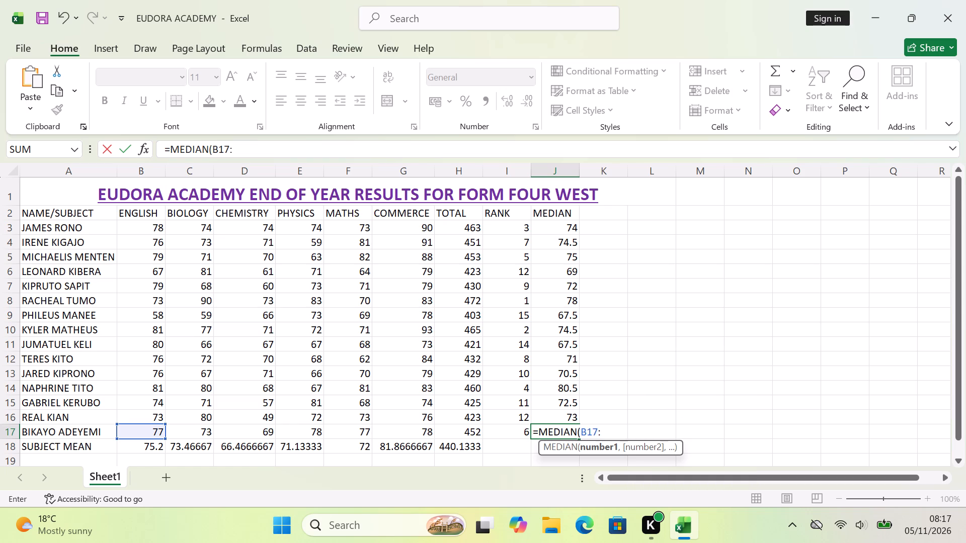
text(G17)
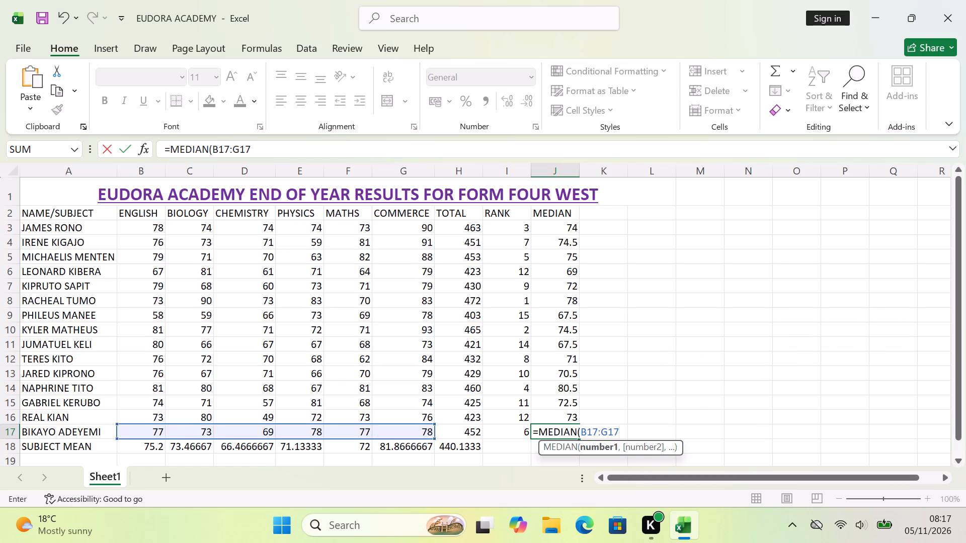
key(0)
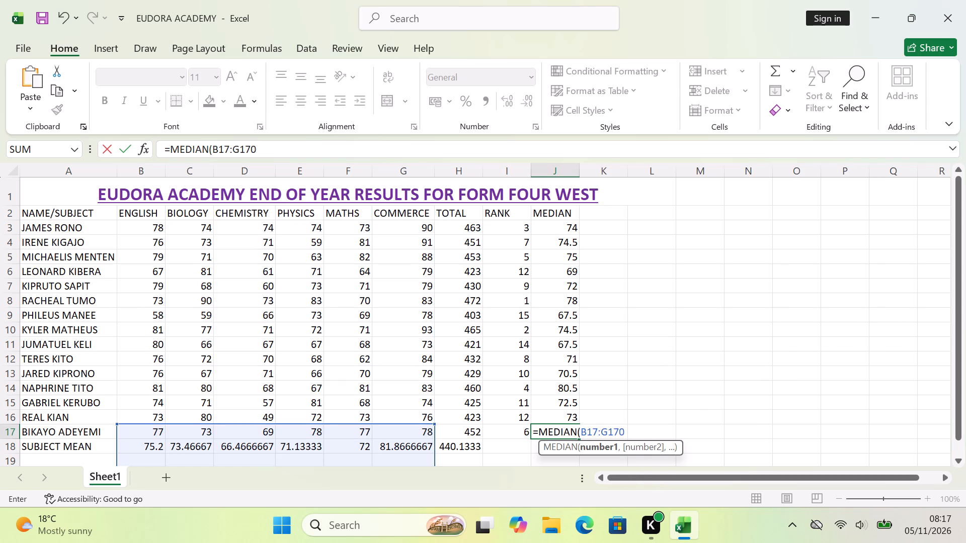
key(BackSpace)
key(shift+parenright)
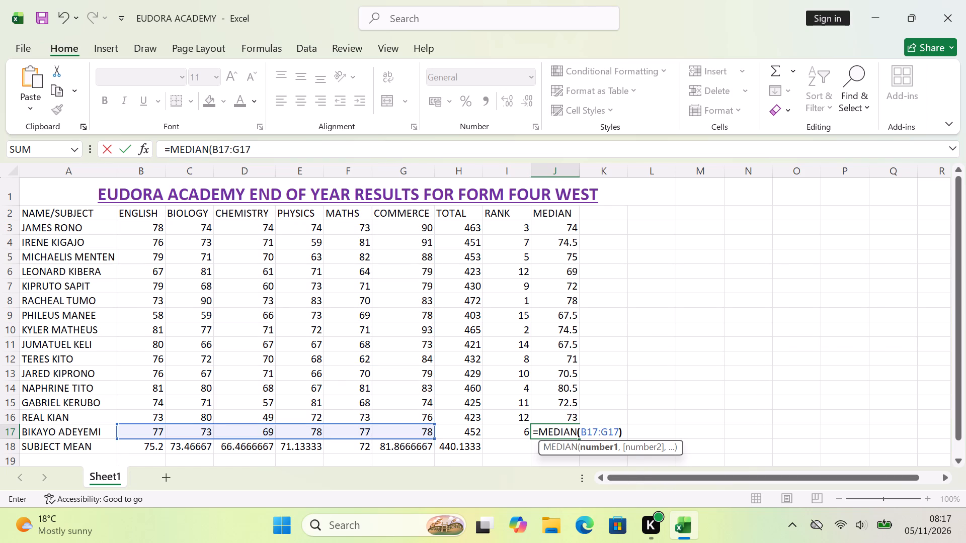
key(Return)
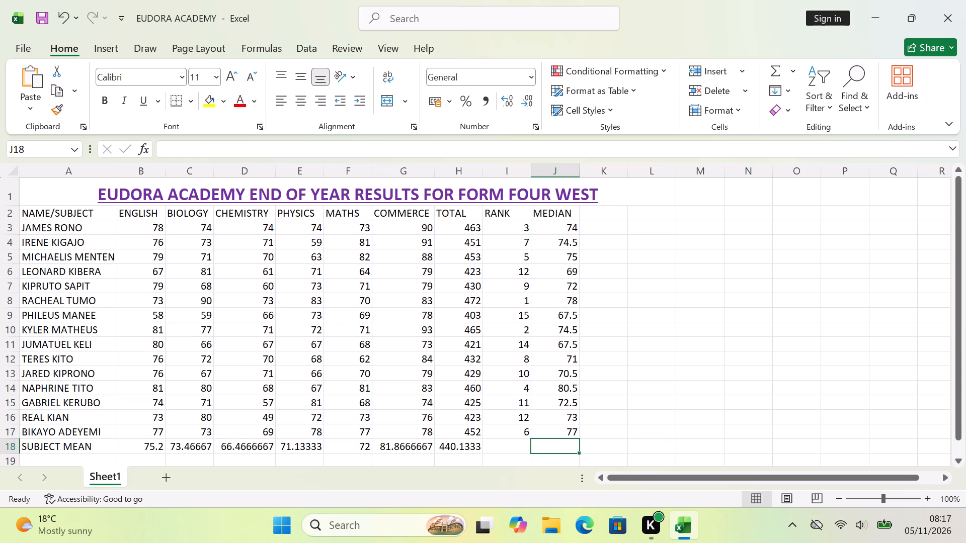
Add the row label SUBJECT RANK in cell A19, below SUBJECT MEAN.
scroll(381, 422, down, 1)
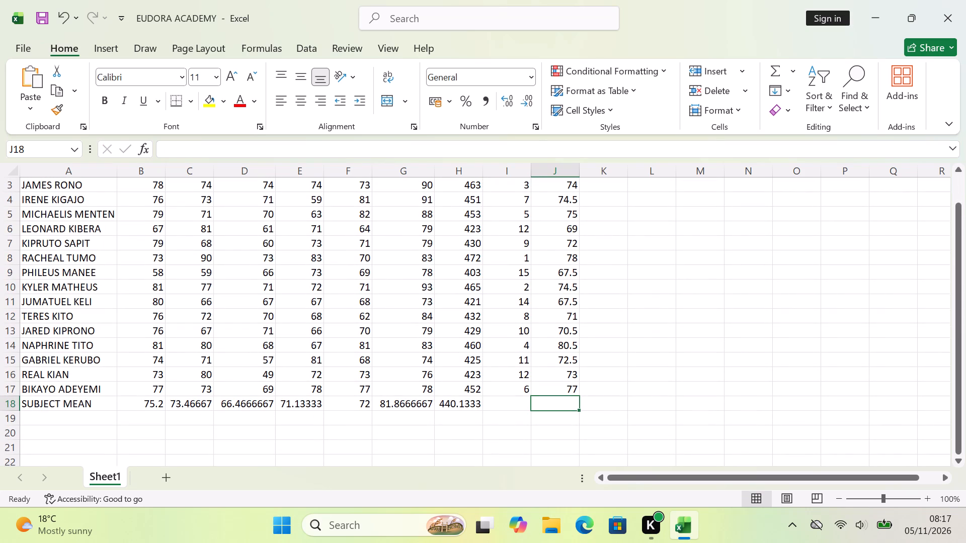
click(84, 417)
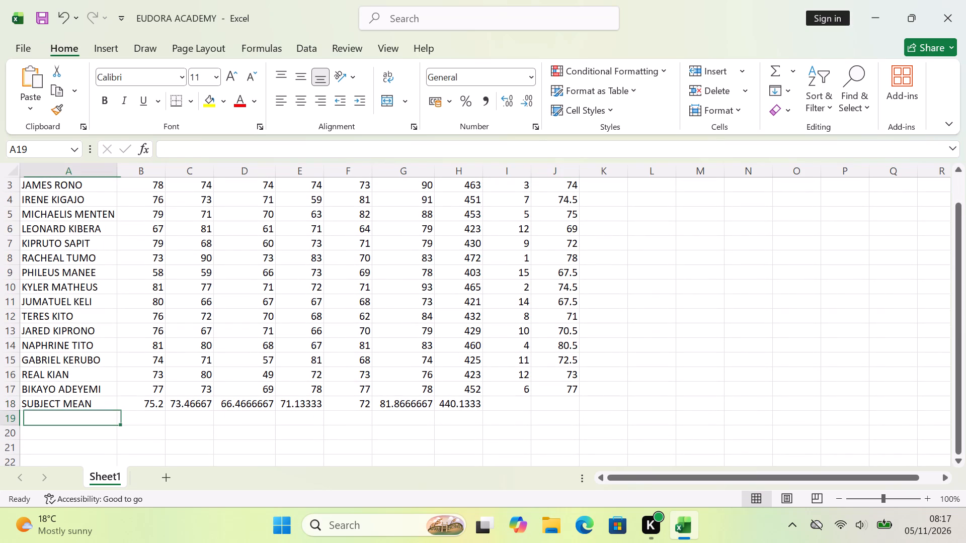
text(SU)
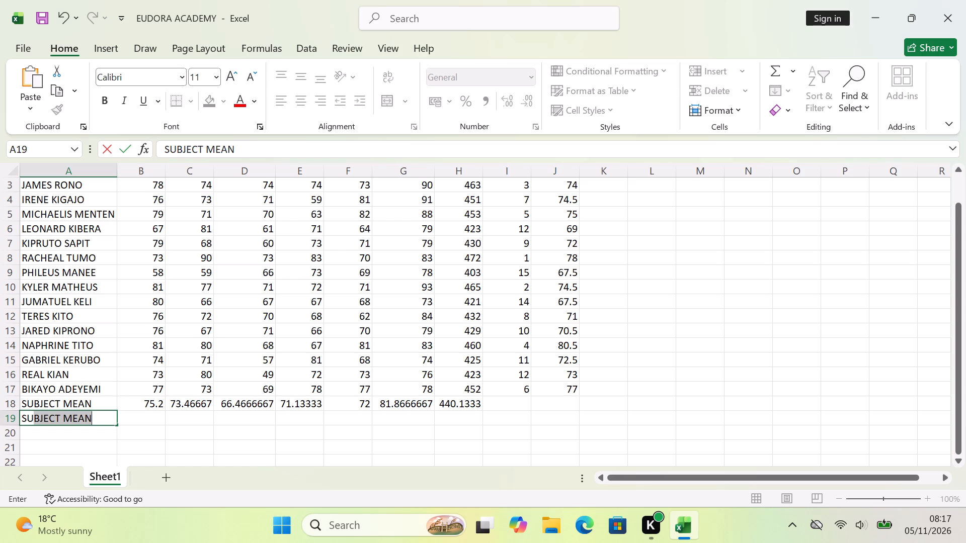
key(b)
text(JECT RAN)
key(k)
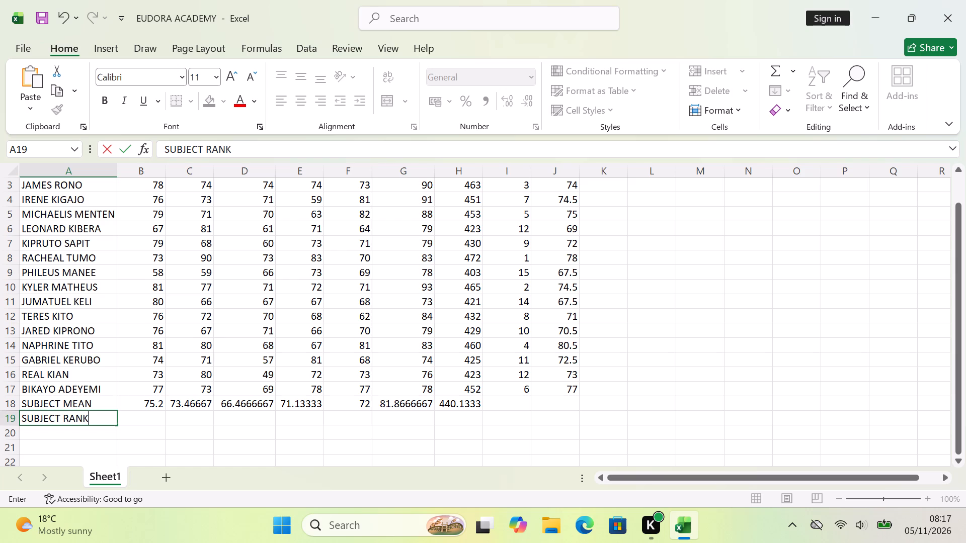
Enter the English subject rank formula =RANK(B18,B18:G18) in cell B19.
click(133, 415)
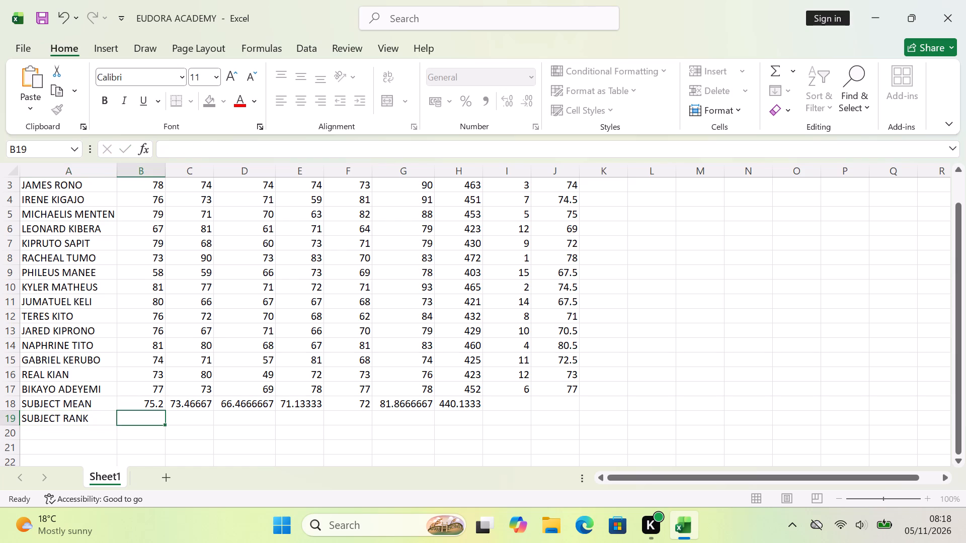
key(equal)
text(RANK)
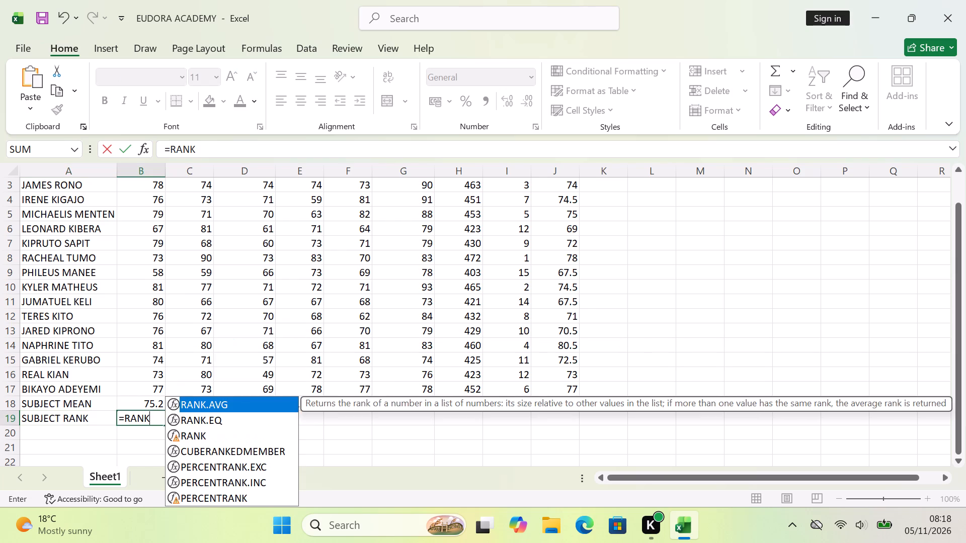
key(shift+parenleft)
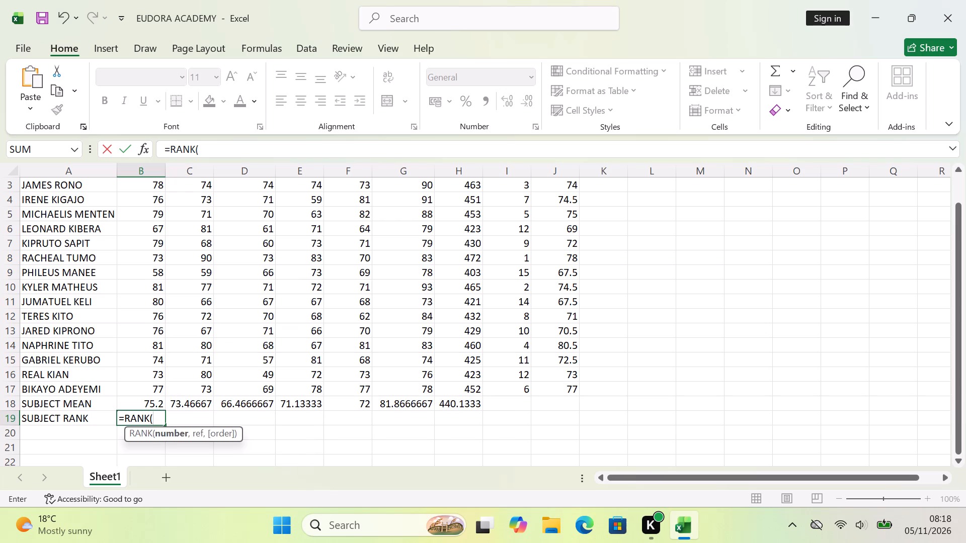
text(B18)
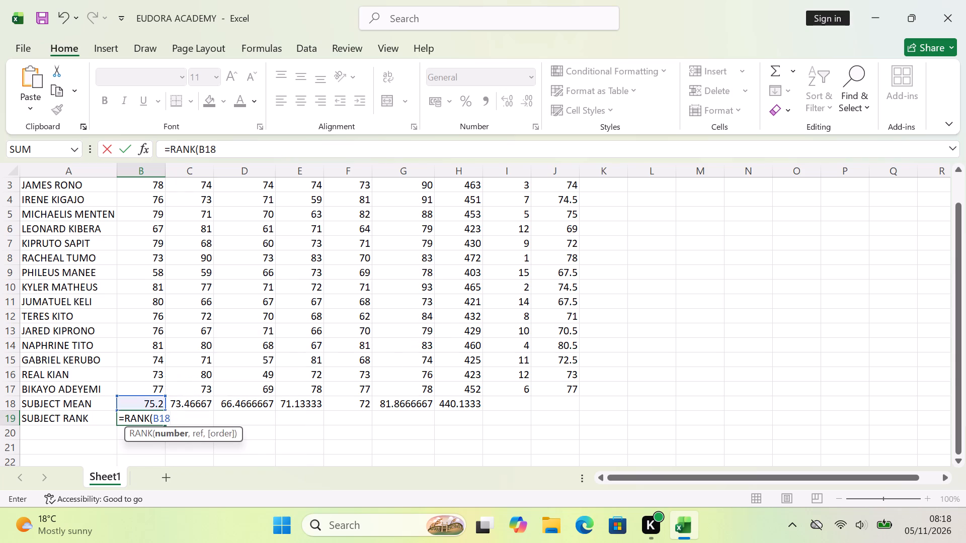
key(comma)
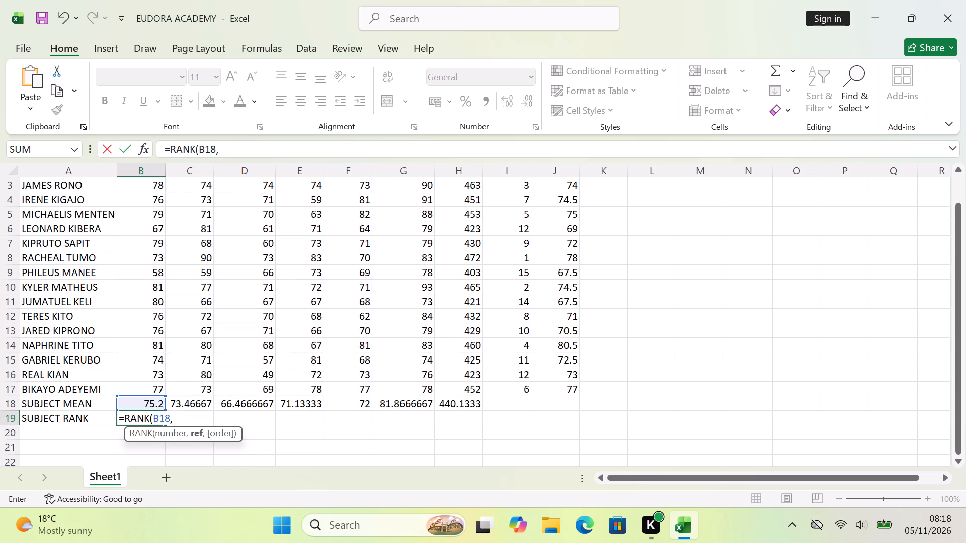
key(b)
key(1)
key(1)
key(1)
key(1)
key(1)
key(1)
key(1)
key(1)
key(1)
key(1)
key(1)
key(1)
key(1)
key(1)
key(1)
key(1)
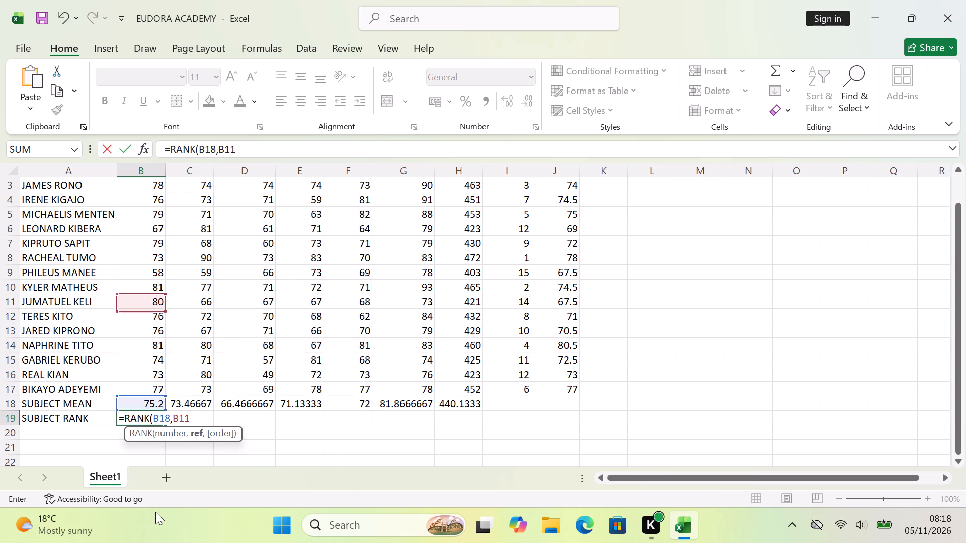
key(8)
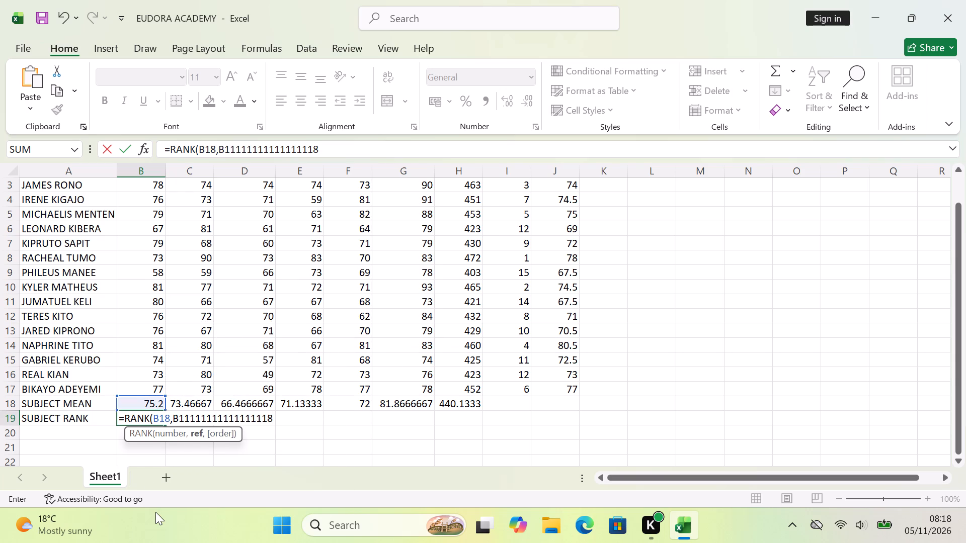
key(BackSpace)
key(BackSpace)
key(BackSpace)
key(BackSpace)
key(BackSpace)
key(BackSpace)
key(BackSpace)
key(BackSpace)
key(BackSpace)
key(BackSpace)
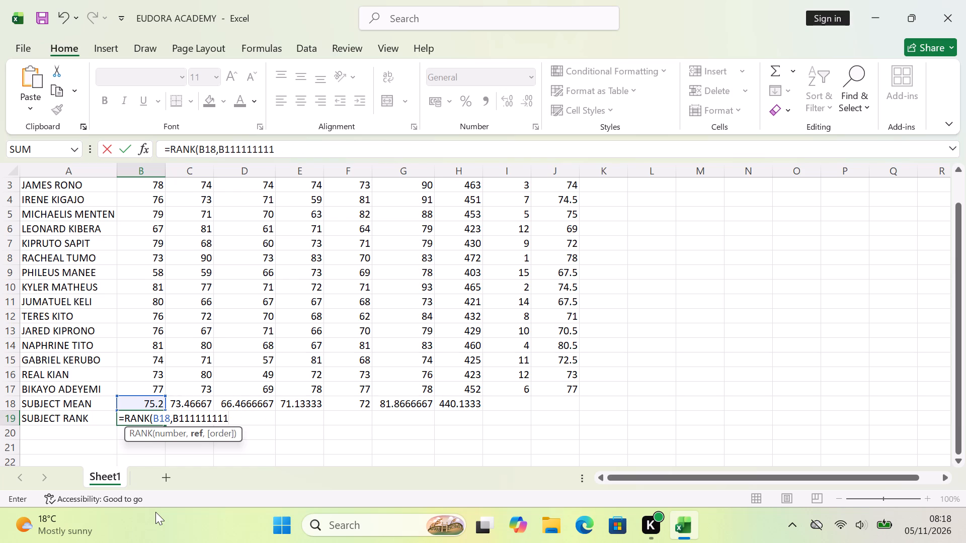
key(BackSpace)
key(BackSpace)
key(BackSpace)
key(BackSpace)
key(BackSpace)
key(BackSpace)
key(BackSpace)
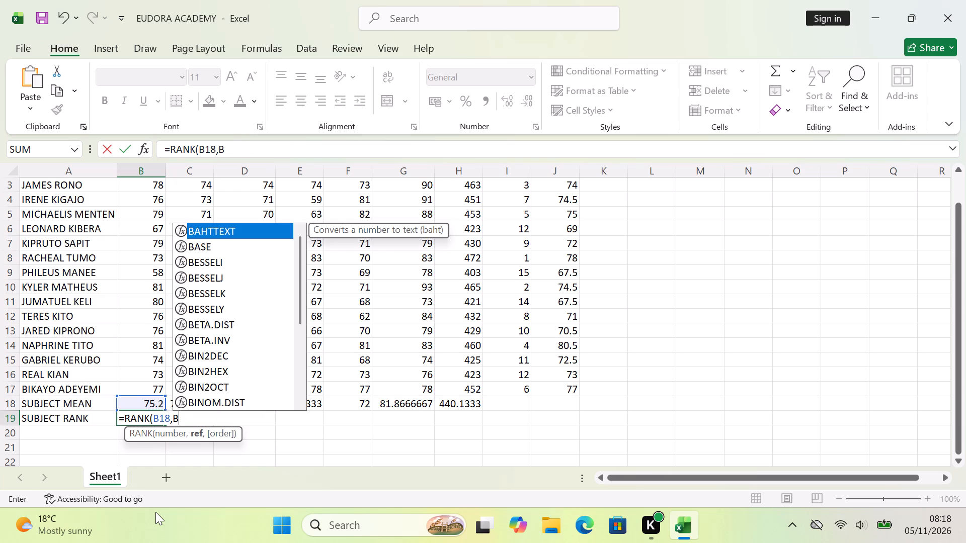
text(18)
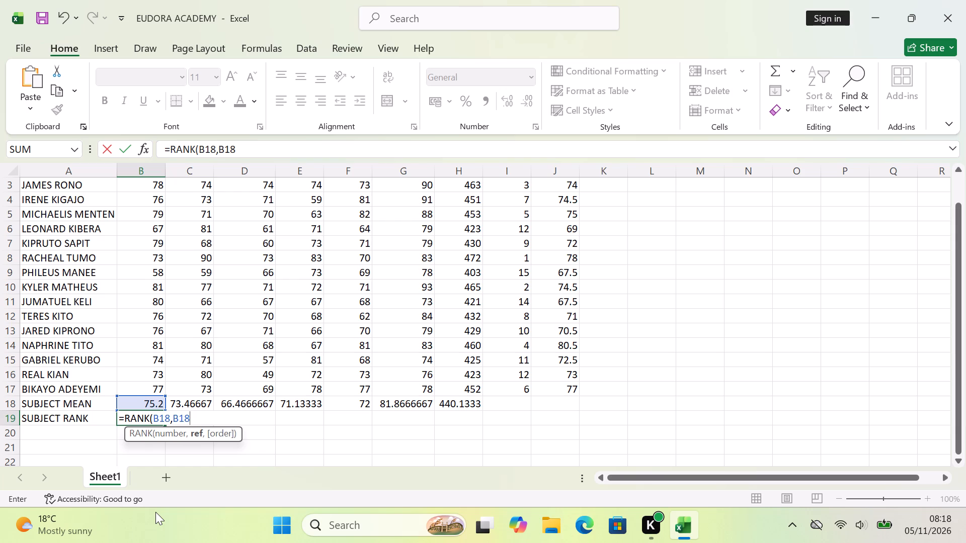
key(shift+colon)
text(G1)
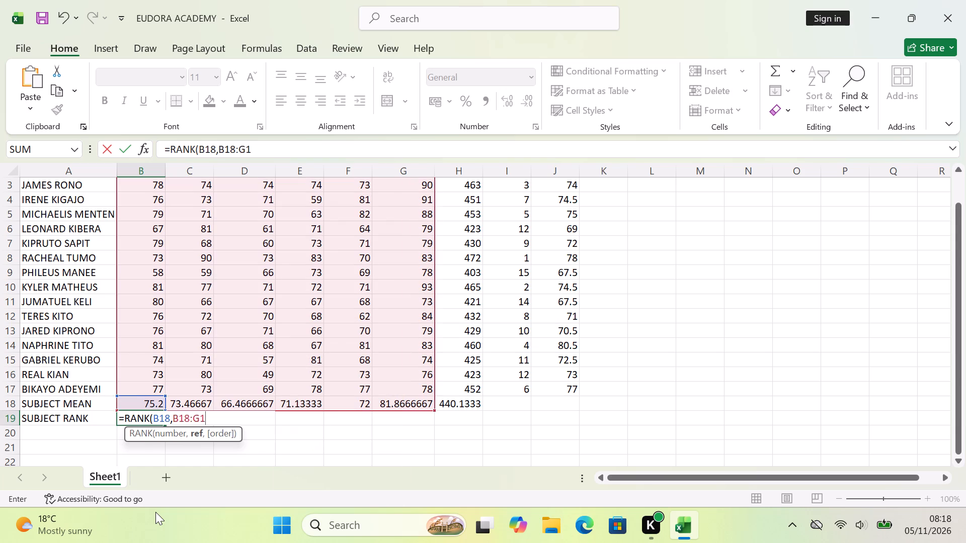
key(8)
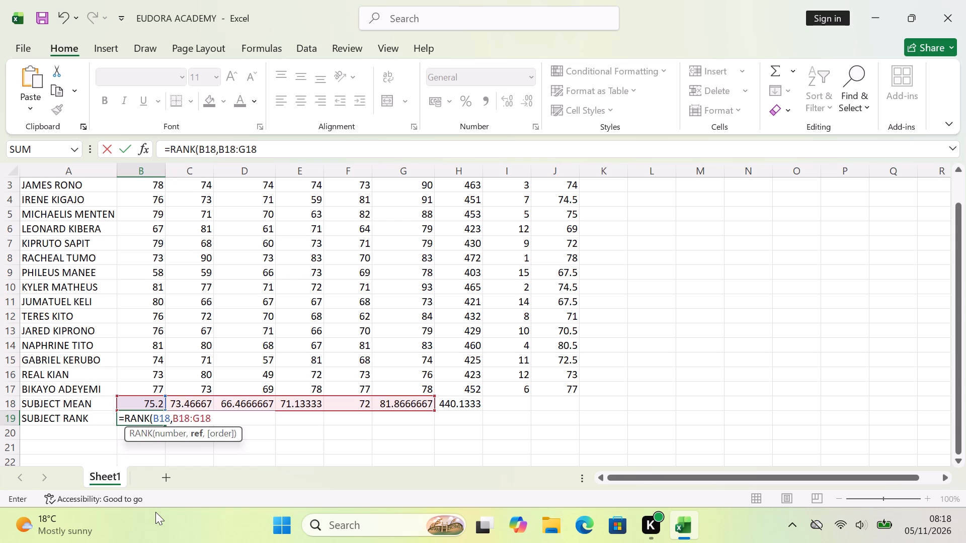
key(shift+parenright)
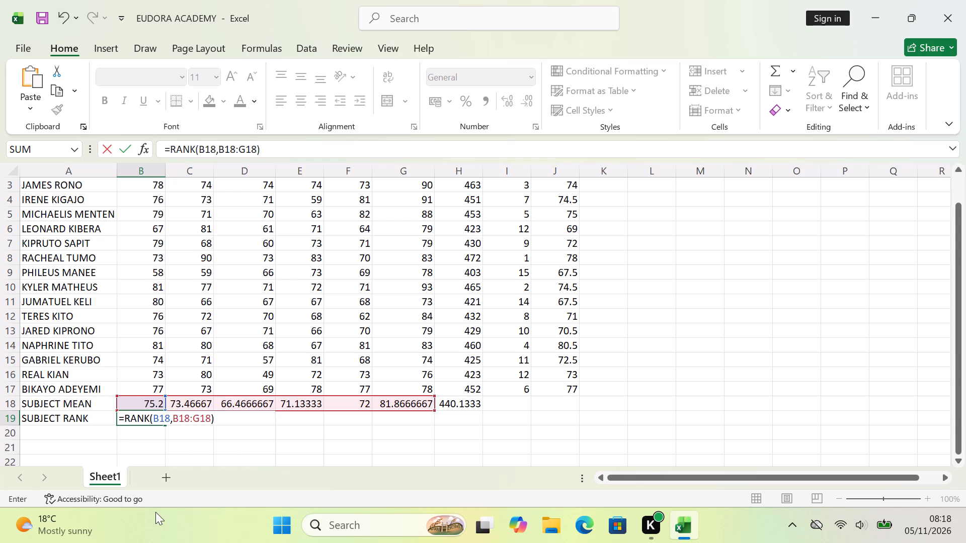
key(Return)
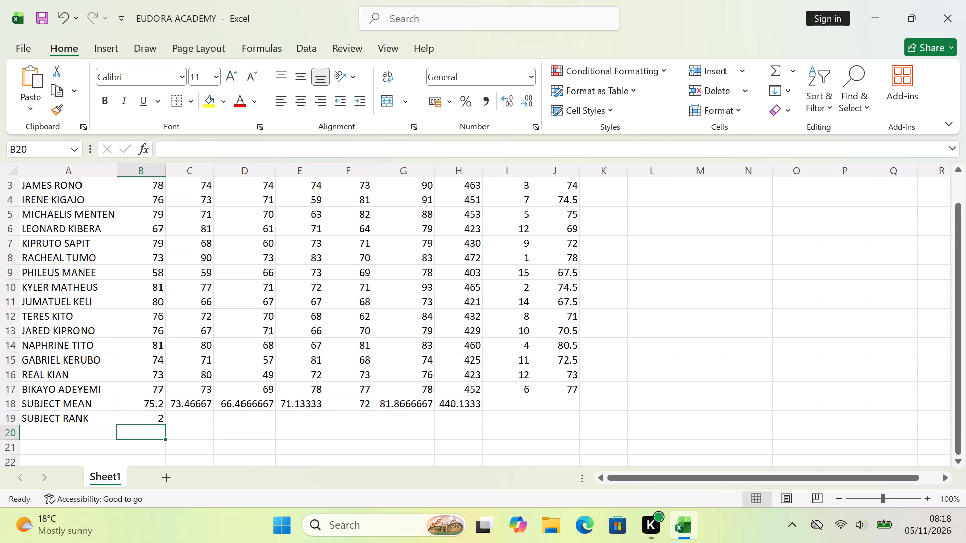
Enter the second subject's rank formula =RANK(C18,B18:G18) in cell C19 of the SUBJECT RANK row.
click(196, 418)
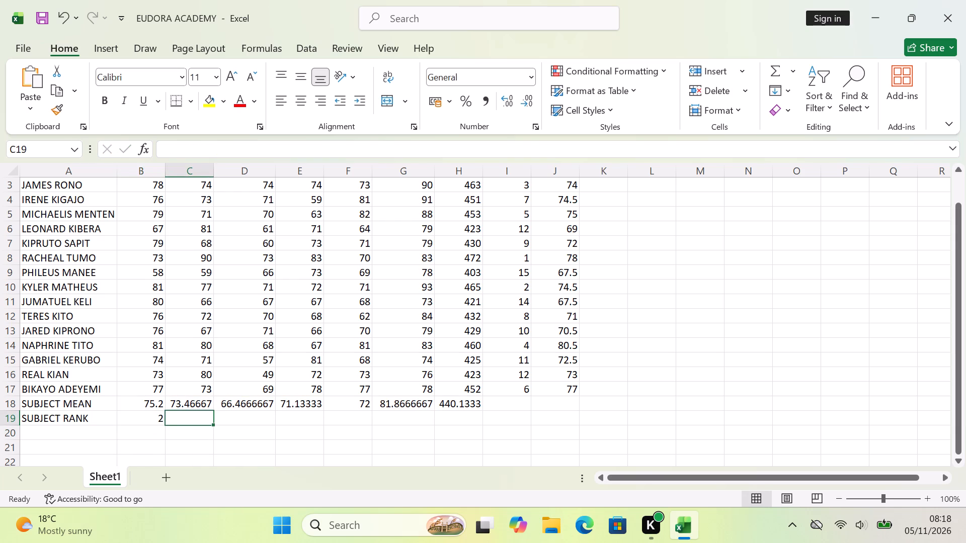
text(=R)
text(ANK)
key(shift+parenleft)
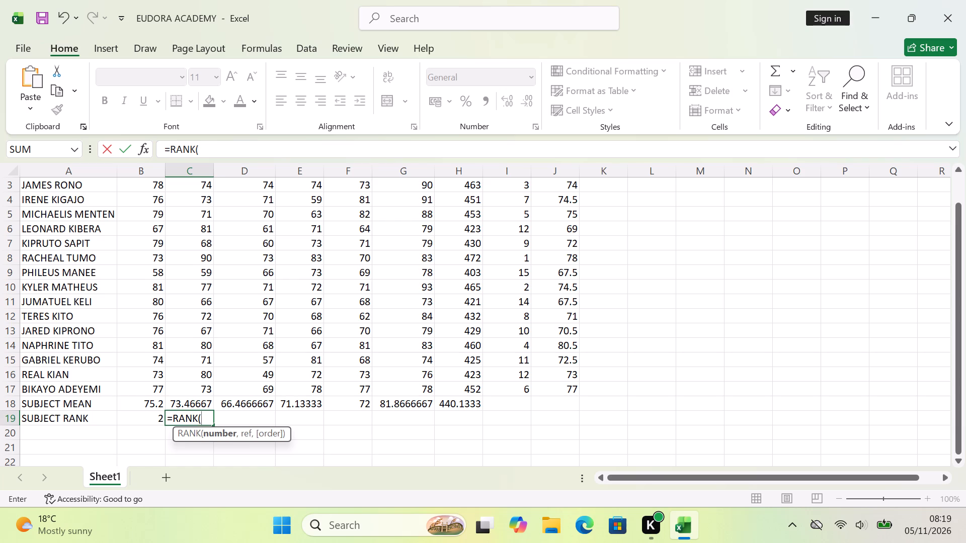
text(C1)
text(8,)
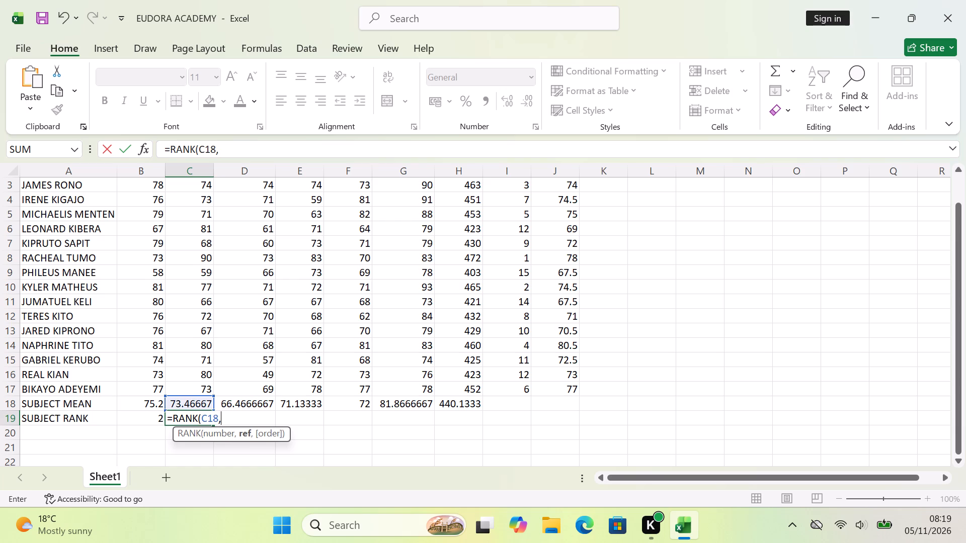
key(c)
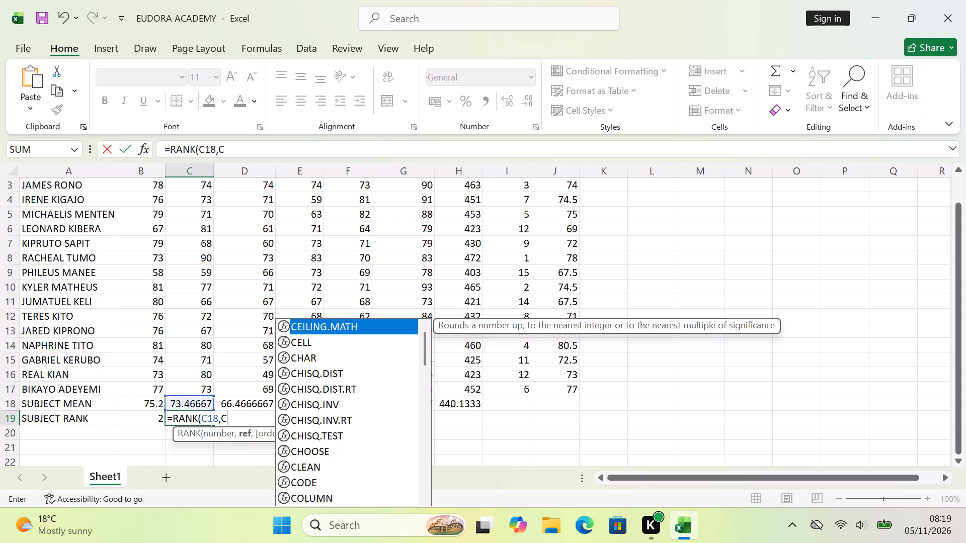
key(BackSpace)
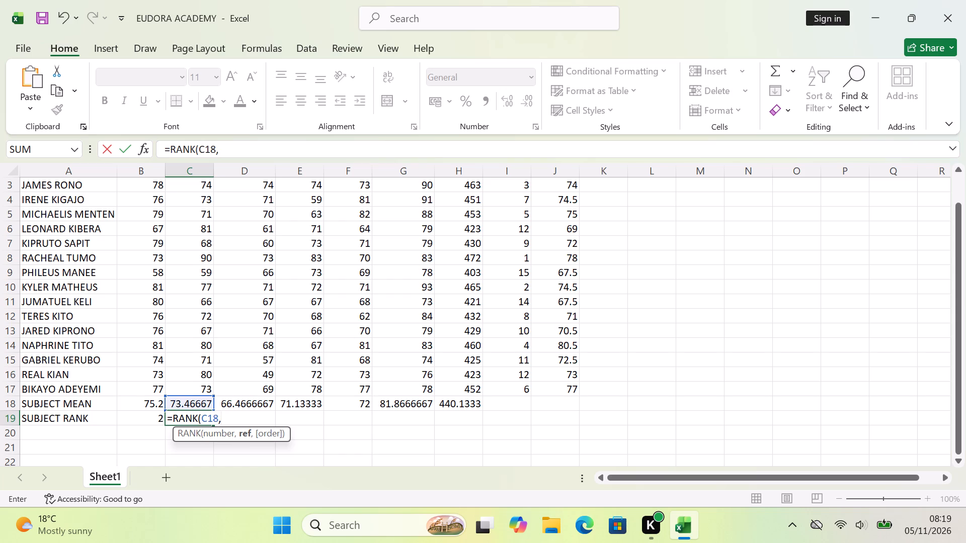
text(B1)
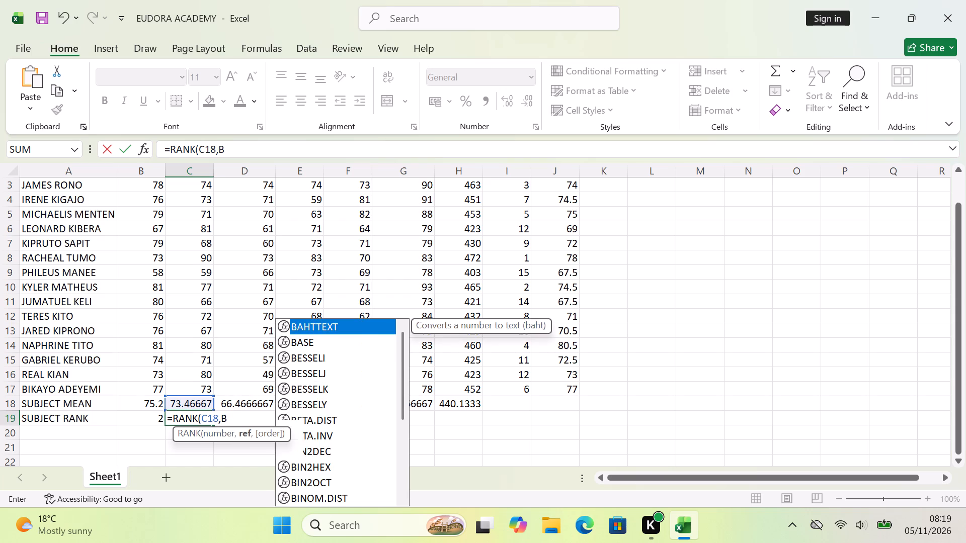
key(8)
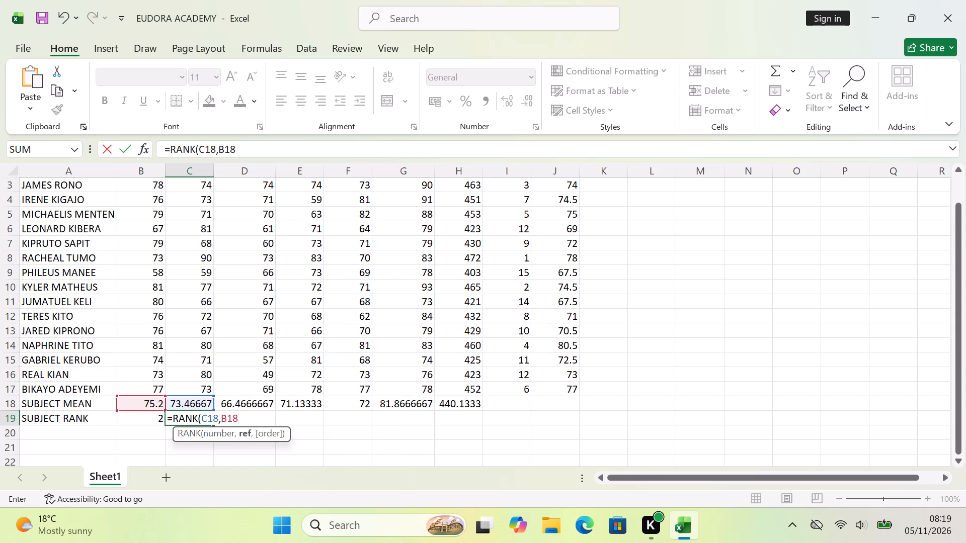
key(shift+colon)
text(G18)
key(shift+parenright)
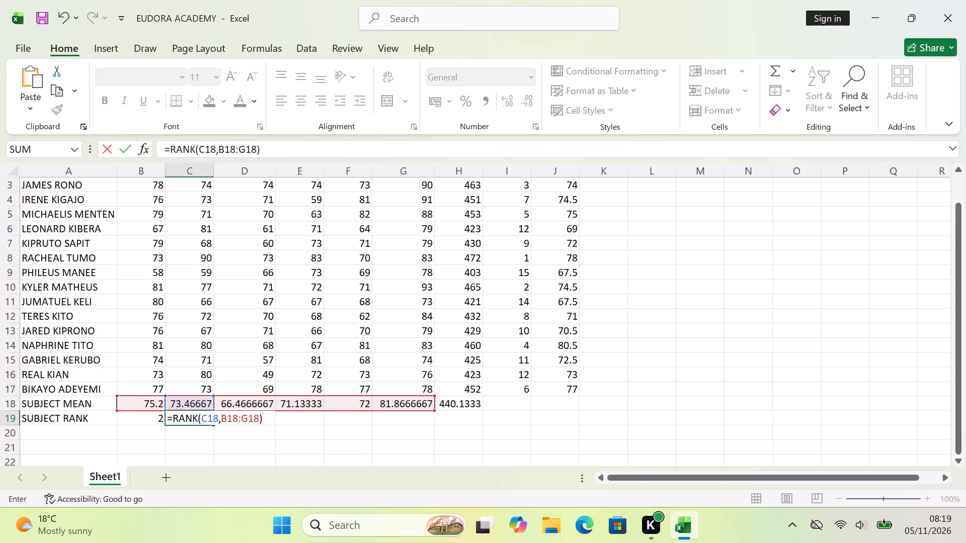
key(Return)
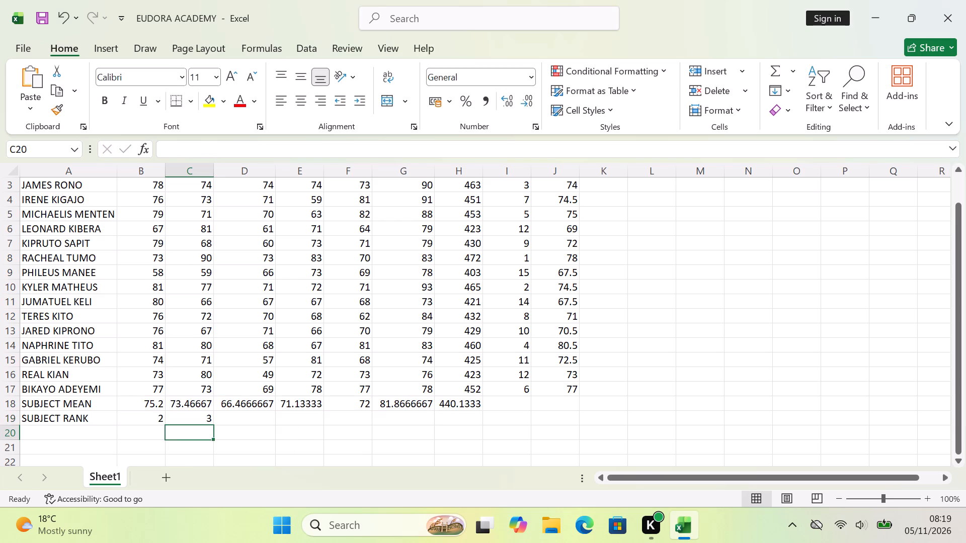
Enter the third subject's rank formula =RANK(D18,B18:G18) in cell D19 of the SUBJECT RANK row.
click(244, 415)
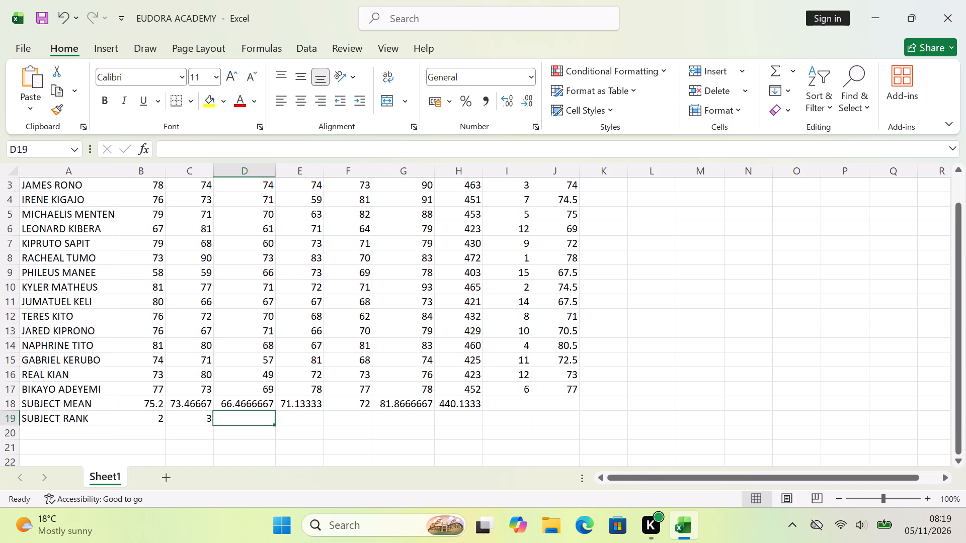
key(equal)
text(RANK)
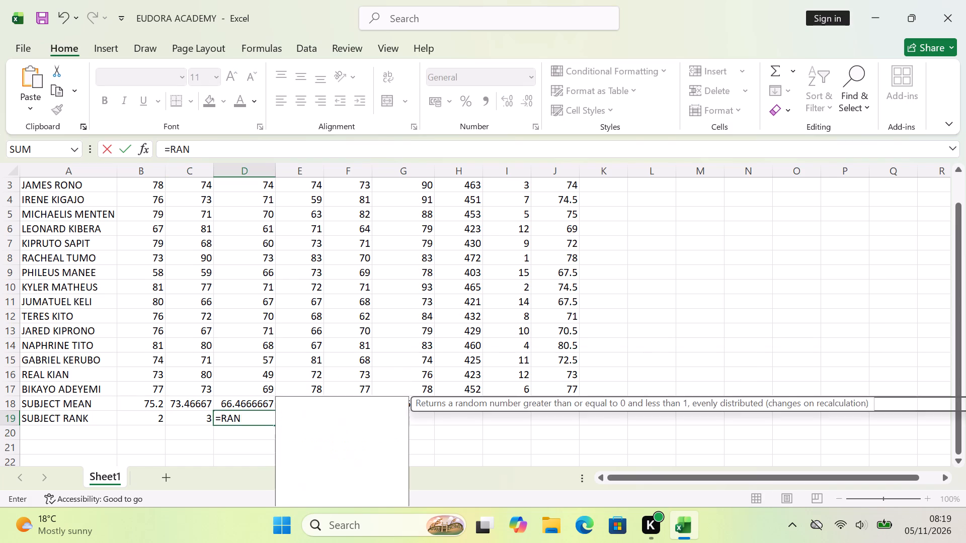
key(shift+parenleft)
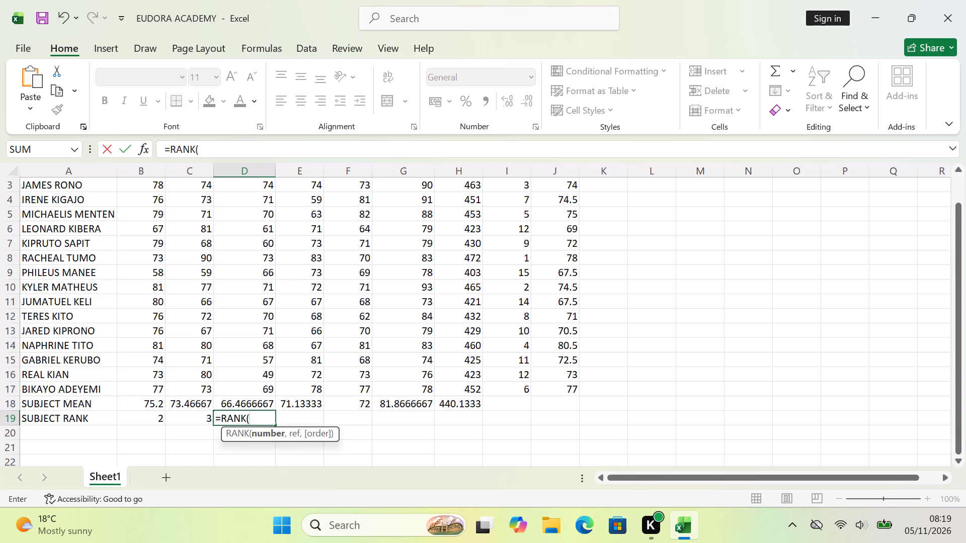
text(D1)
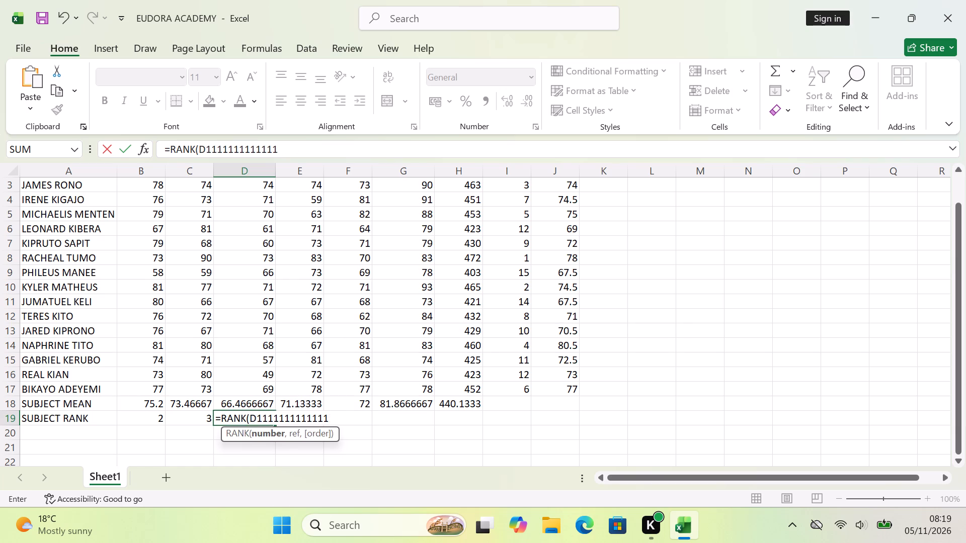
key(8)
key(BackSpace)
key(BackSpace)
key(BackSpace)
key(BackSpace)
key(BackSpace)
key(BackSpace)
key(BackSpace)
key(BackSpace)
key(BackSpace)
key(BackSpace)
key(BackSpace)
key(BackSpace)
key(BackSpace)
key(BackSpace)
key(BackSpace)
key(BackSpace)
text(18)
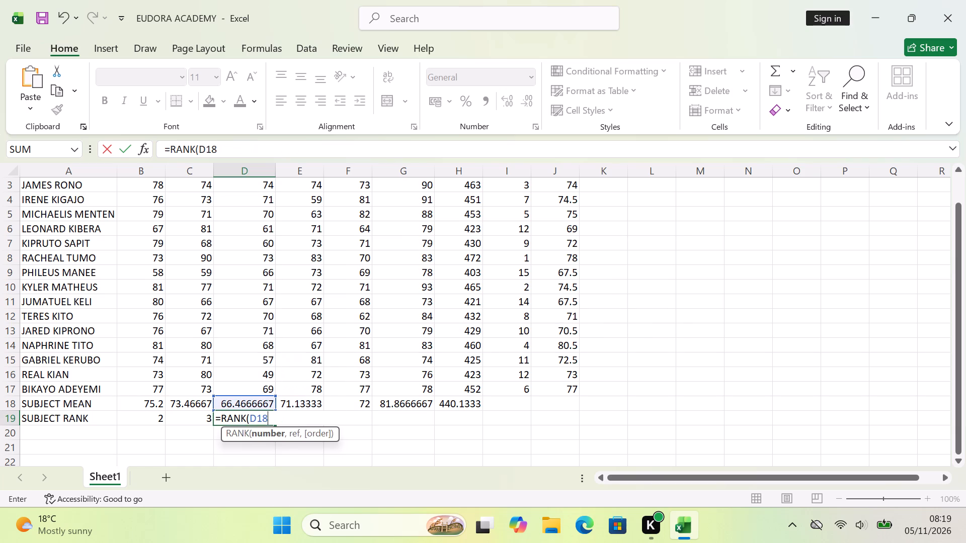
key(comma)
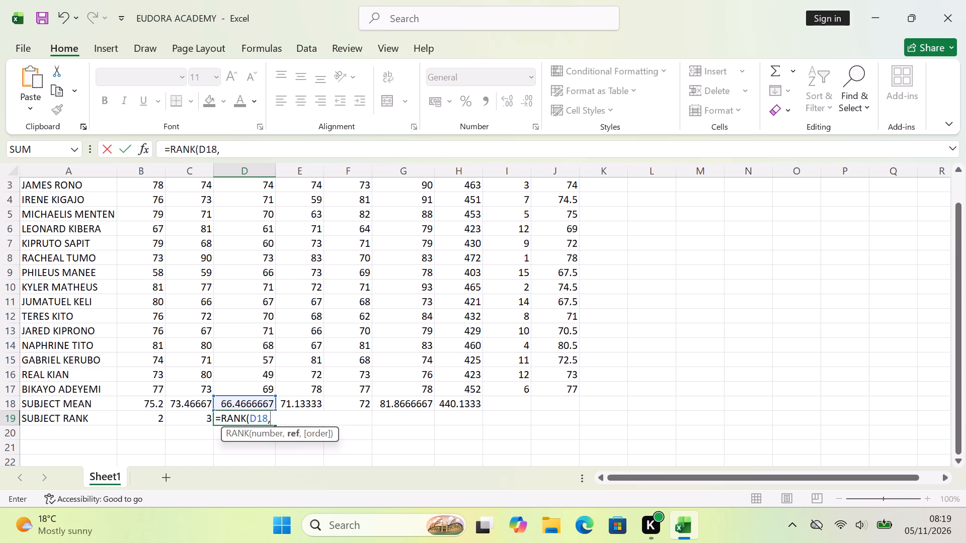
key(b)
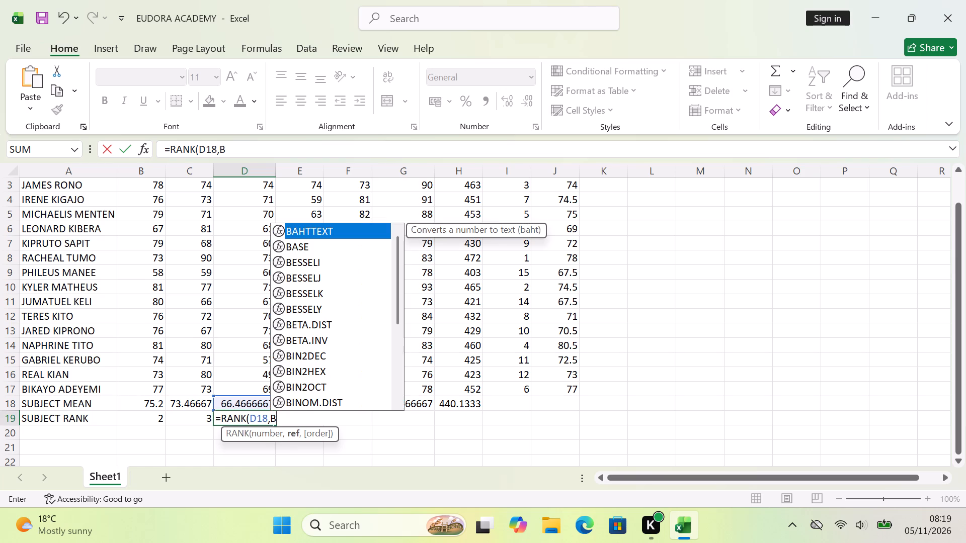
text(18)
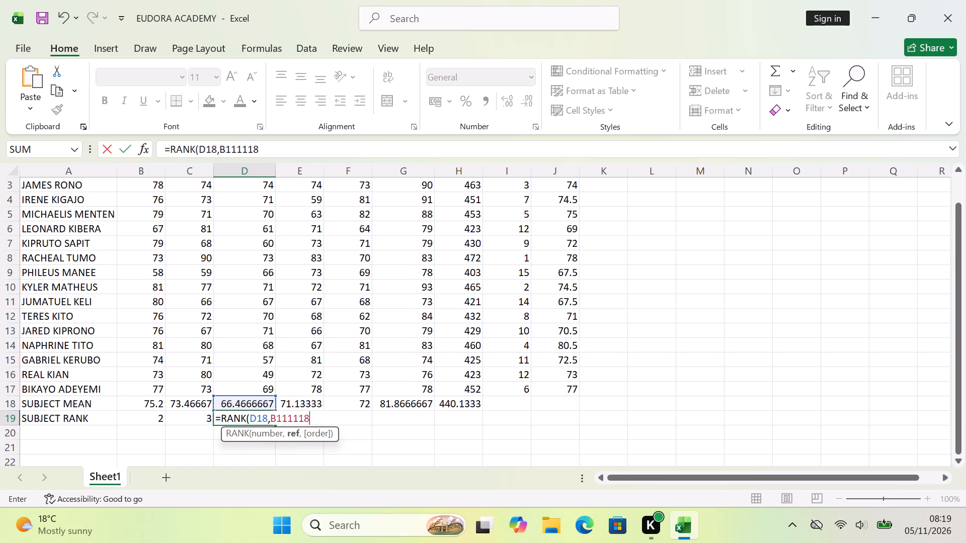
key(BackSpace)
key(BackSpace)
key(BackSpace)
key(BackSpace)
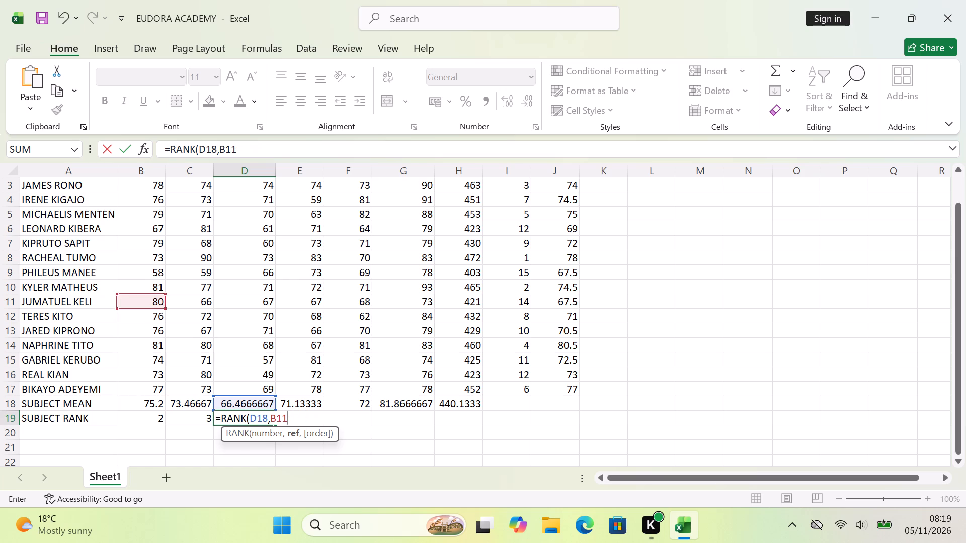
key(BackSpace)
key(8)
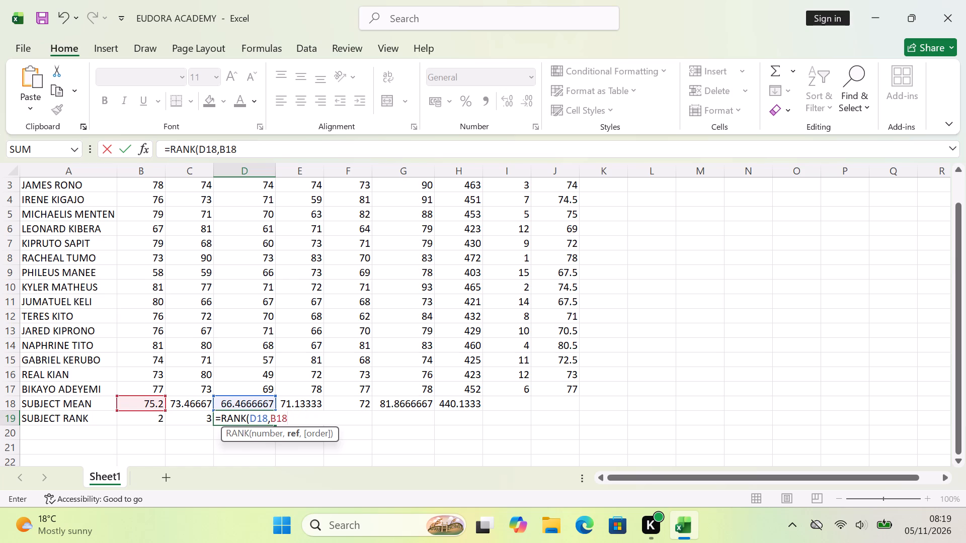
key(shift+colon)
text(G1)
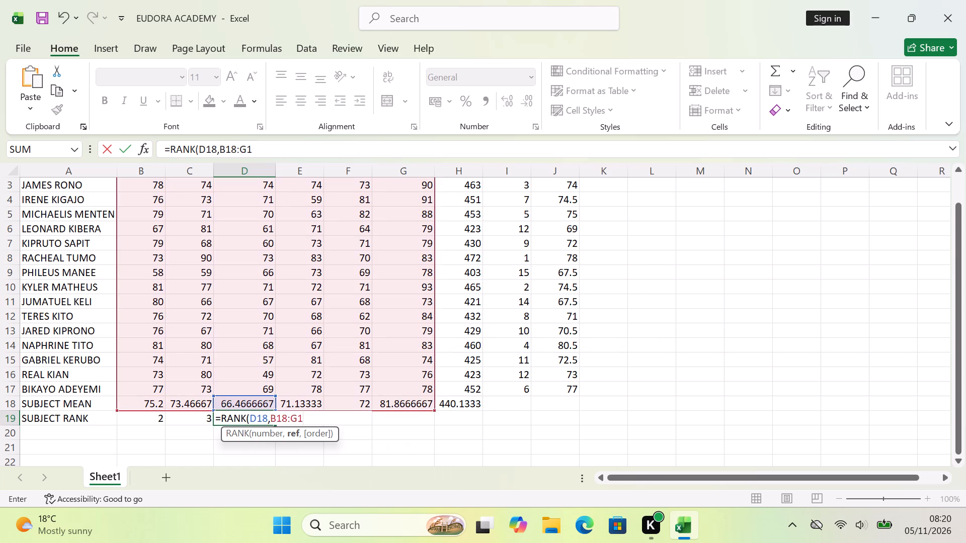
key(8)
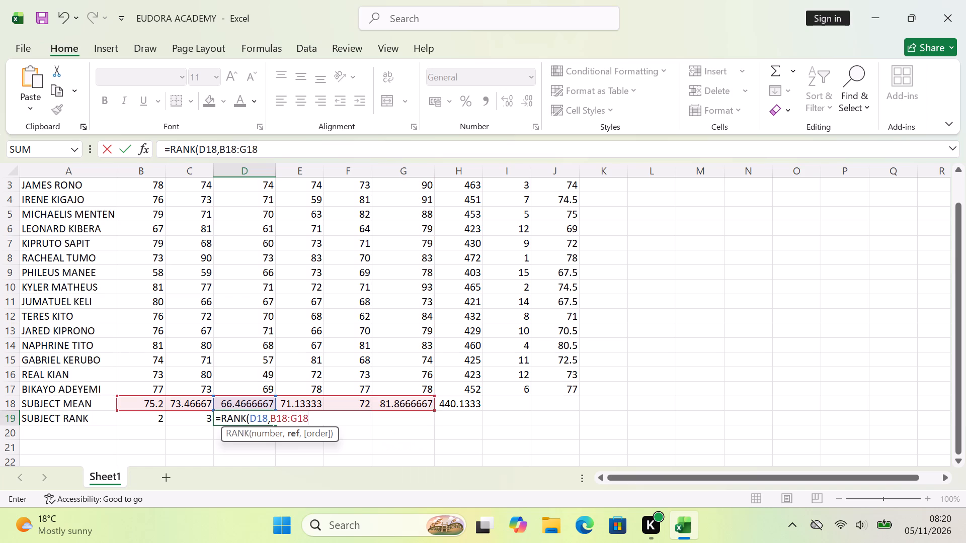
key(shift+parenright)
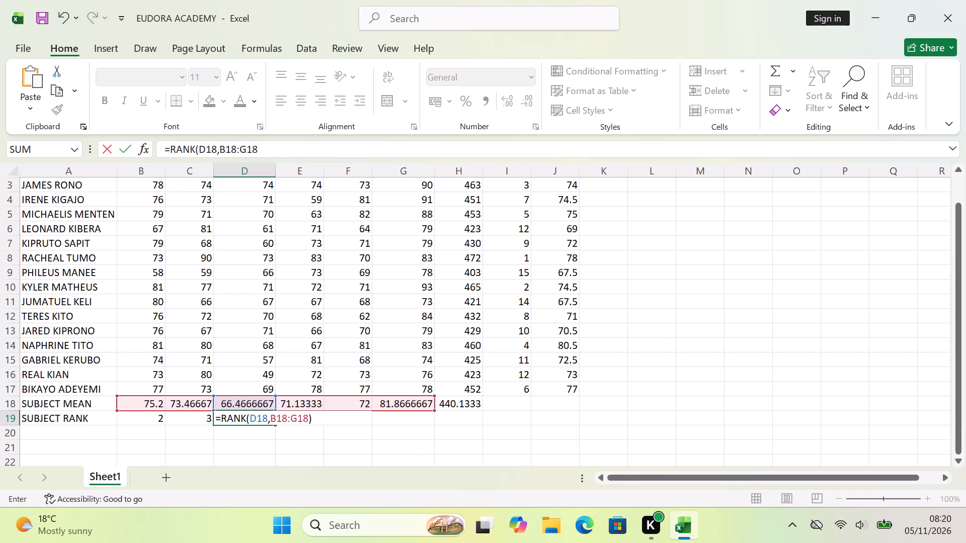
key(Return)
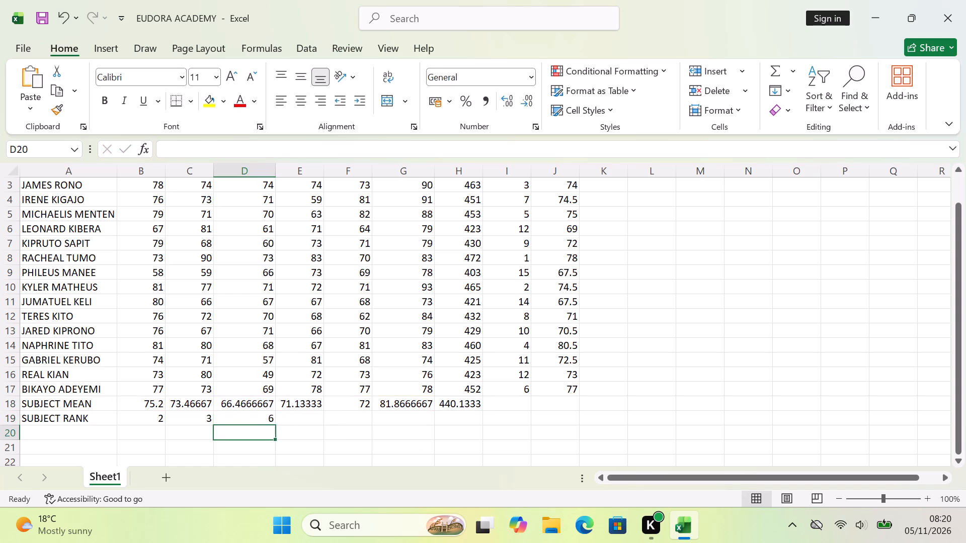
Enter the fourth subject's rank formula =RANK(E18,B18:G18) in cell E19 of the SUBJECT RANK row.
click(298, 420)
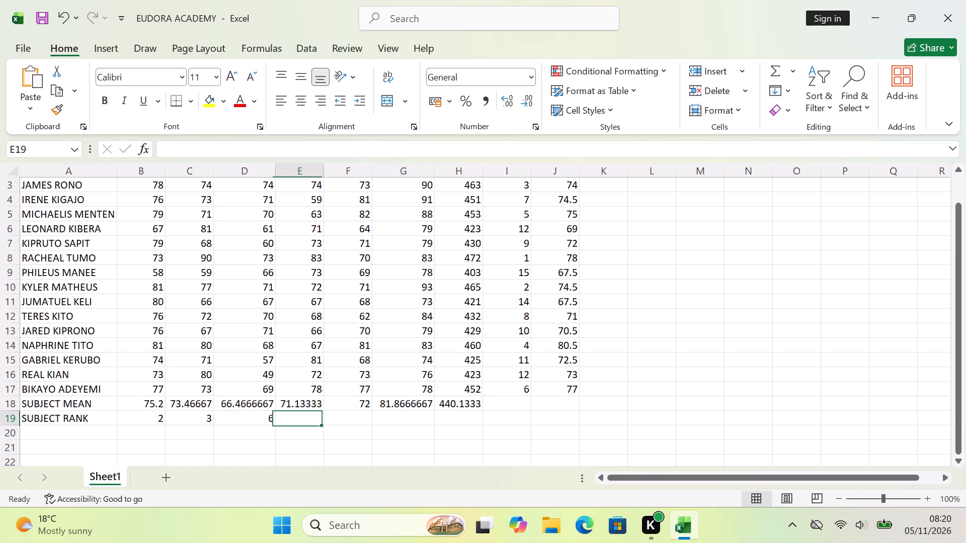
key(equal)
text(RANK)
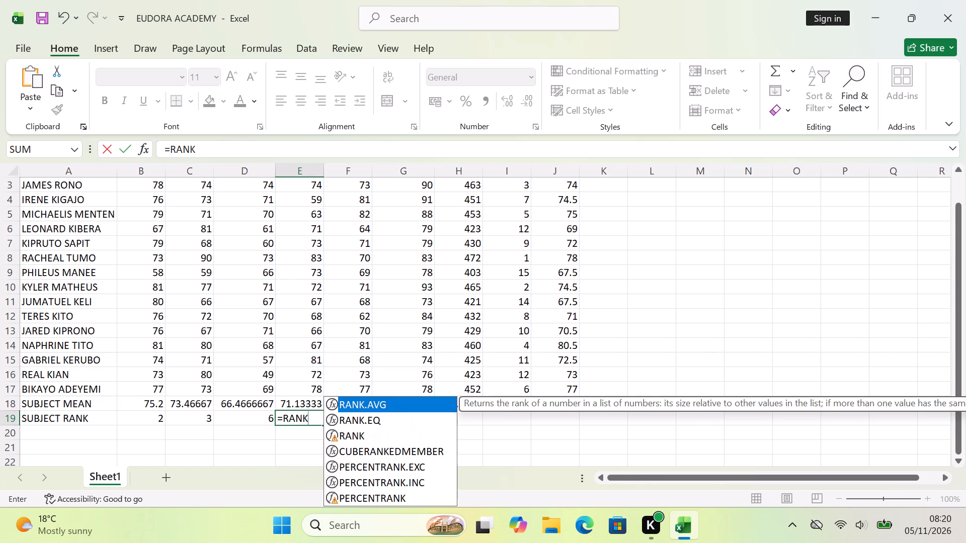
key(shift+parenleft)
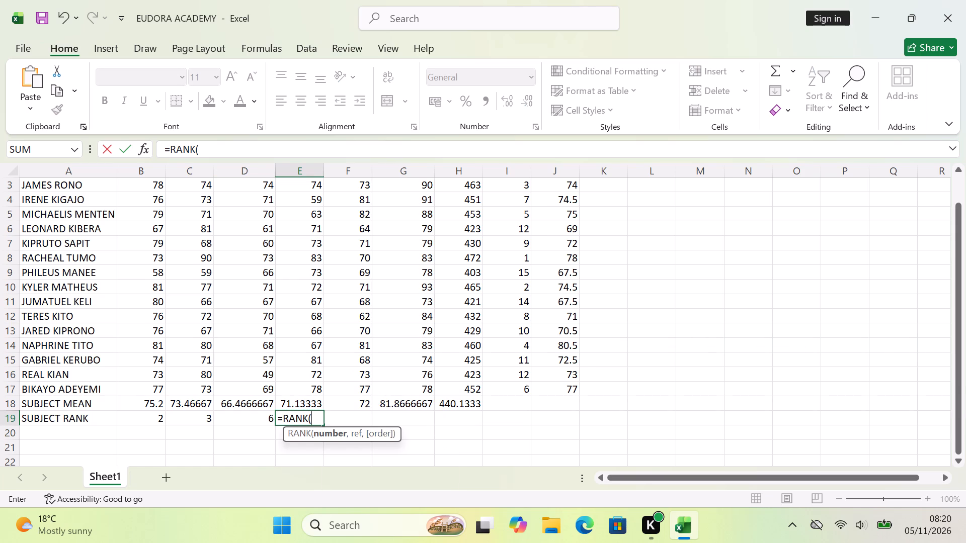
text(E18)
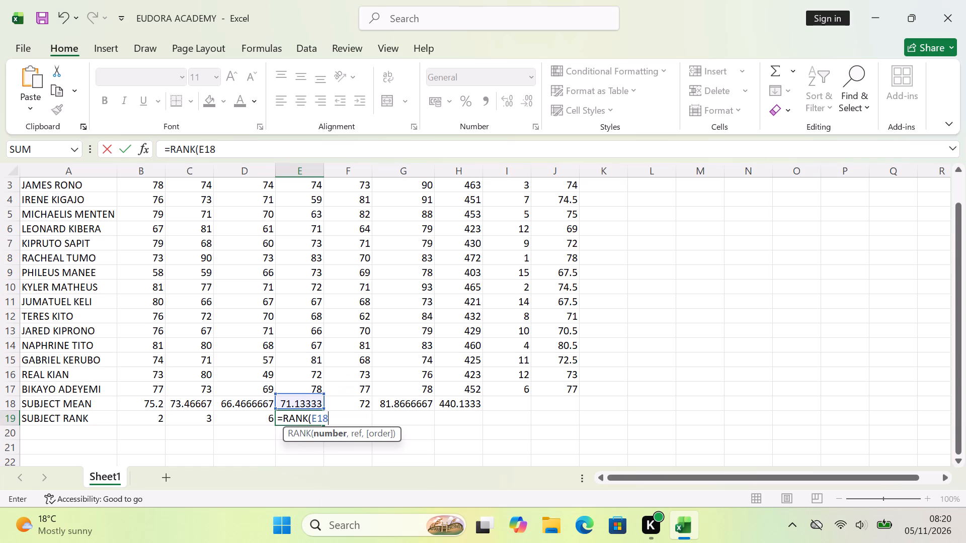
key(comma)
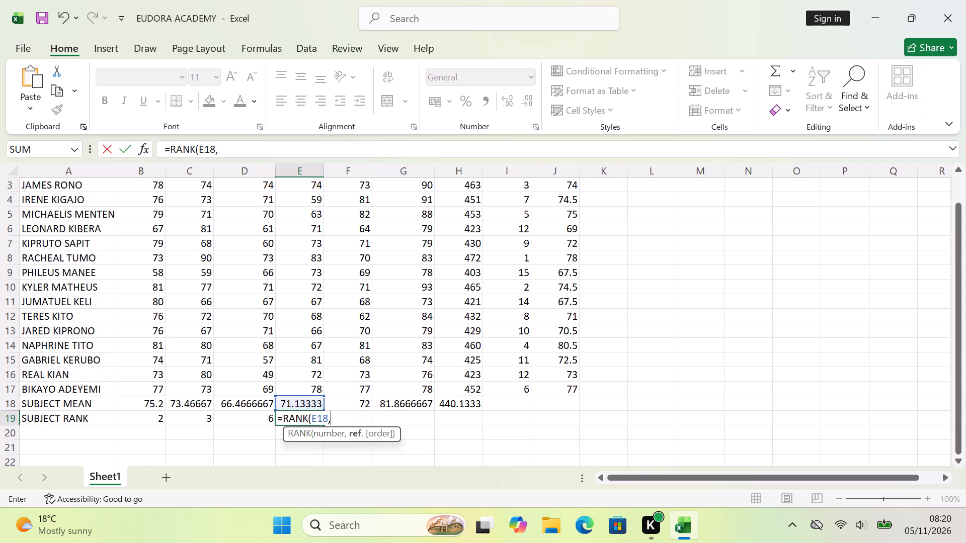
text(B18)
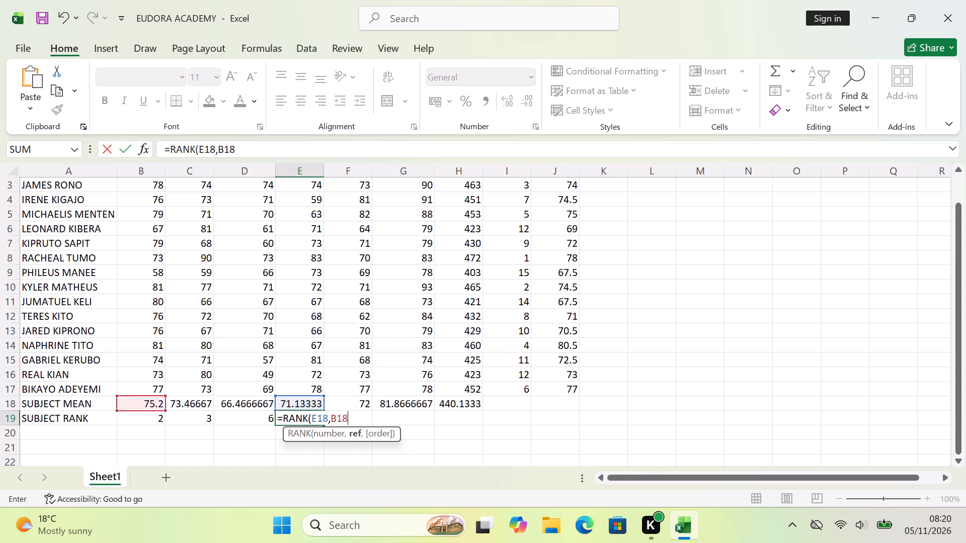
key(shift+colon)
text(G18)
key(shift+parenright)
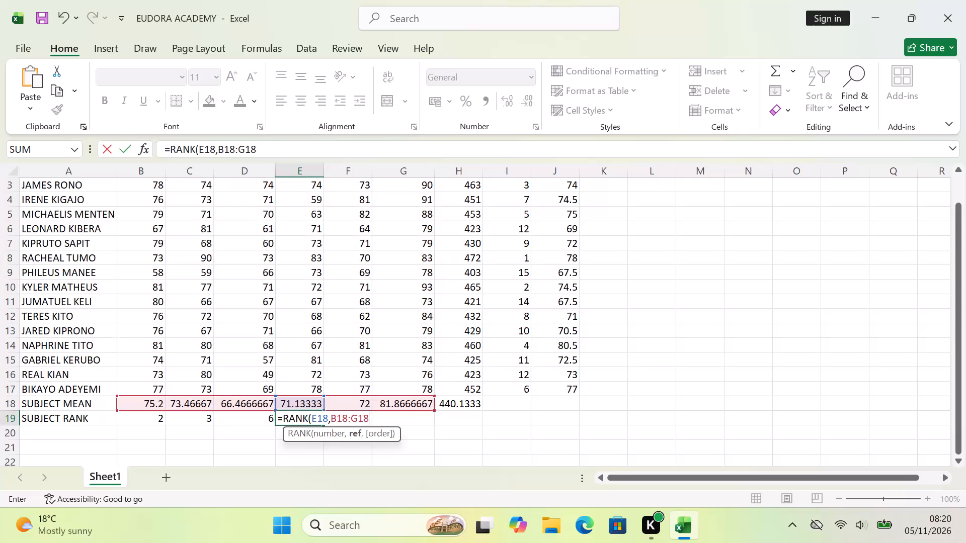
key(Return)
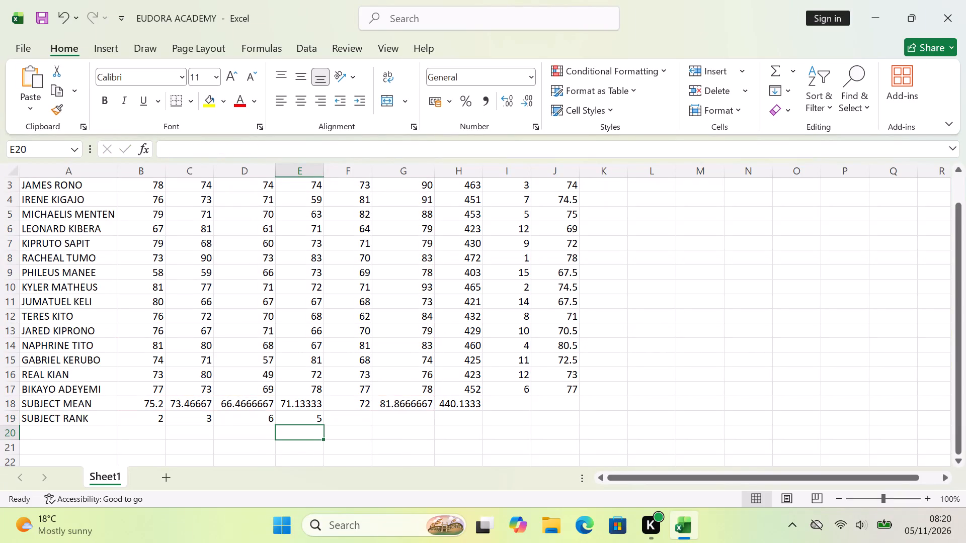
Enter the Maths subject rank formula =RANK(F18,B18:G18) in cell F19 of the SUBJECT RANK row.
click(357, 416)
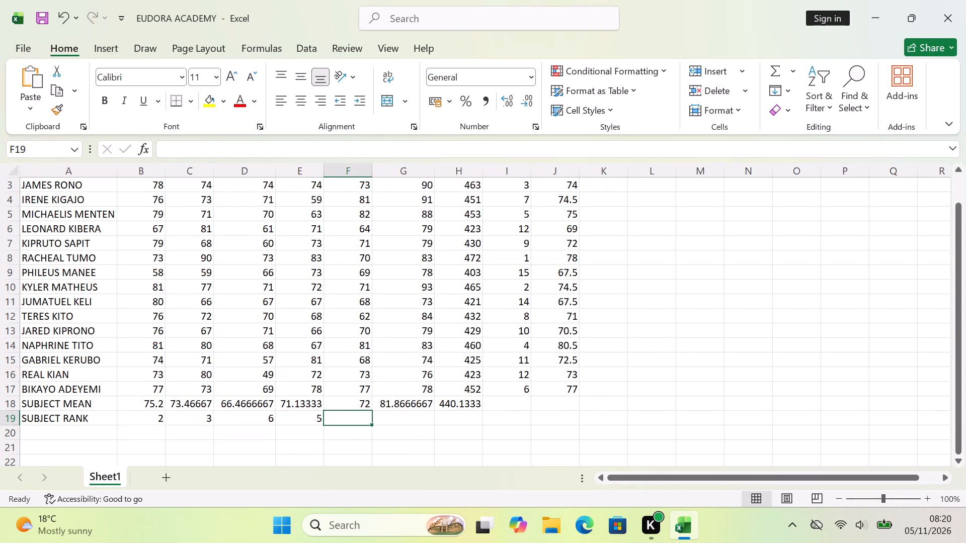
key(equal)
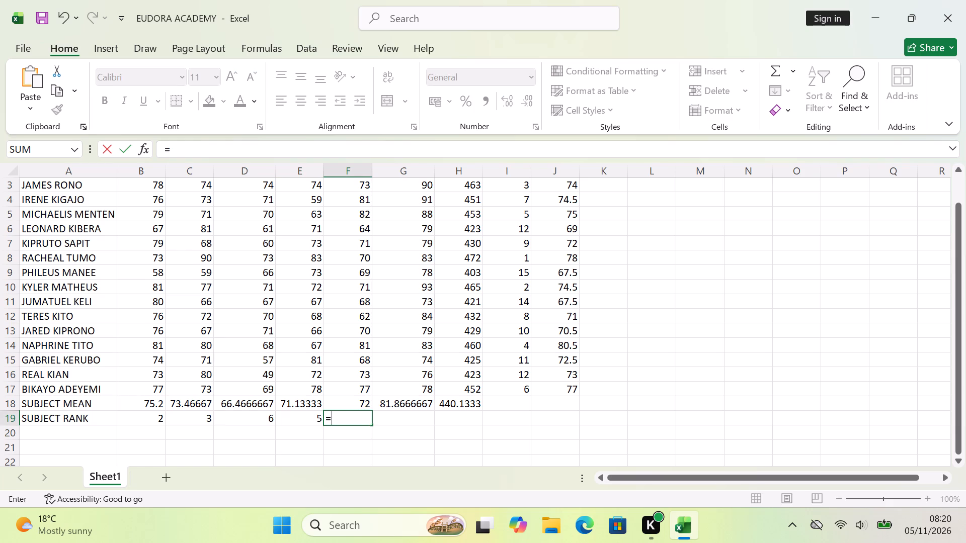
key(BackSpace)
key(equal)
text(RANK)
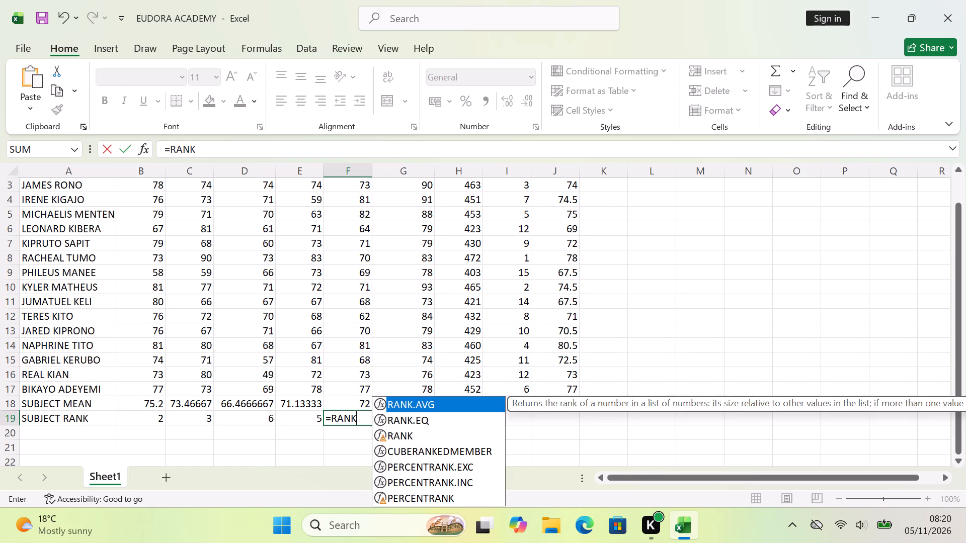
key(shift+parenleft)
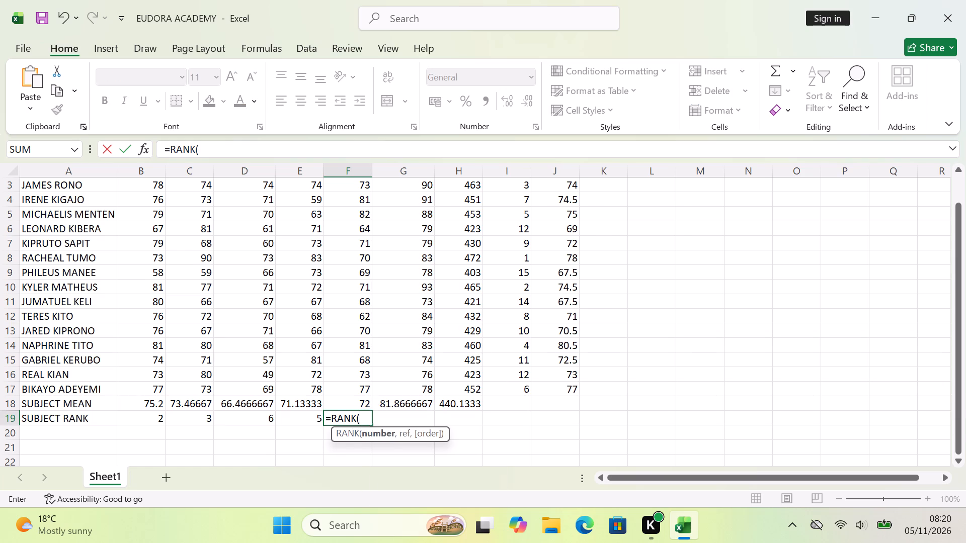
key(f)
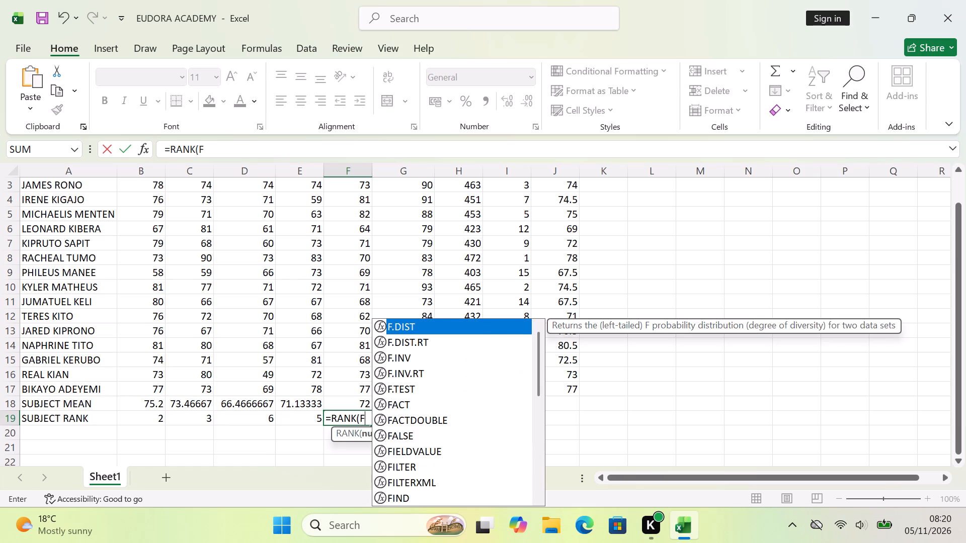
text(18)
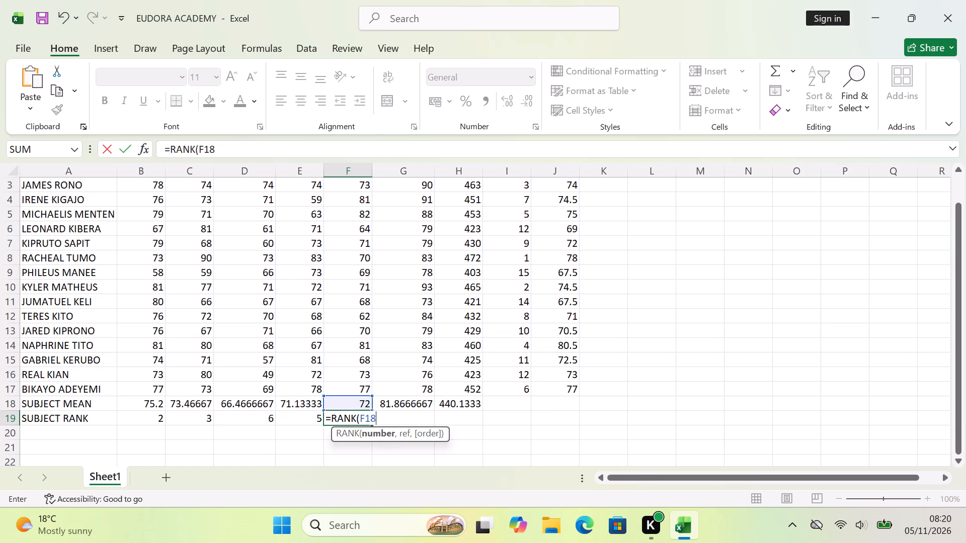
key(comma)
text(B1)
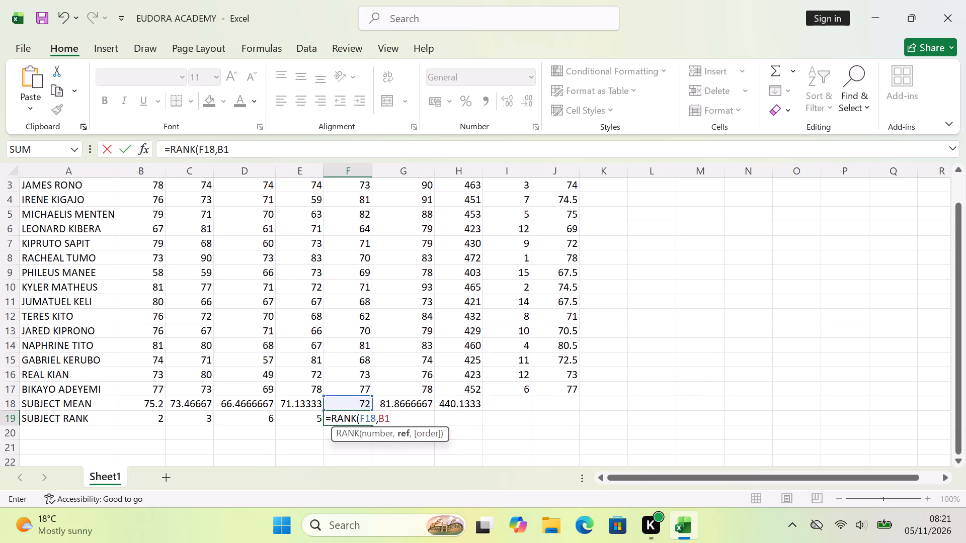
key(8)
text(:G)
key(1)
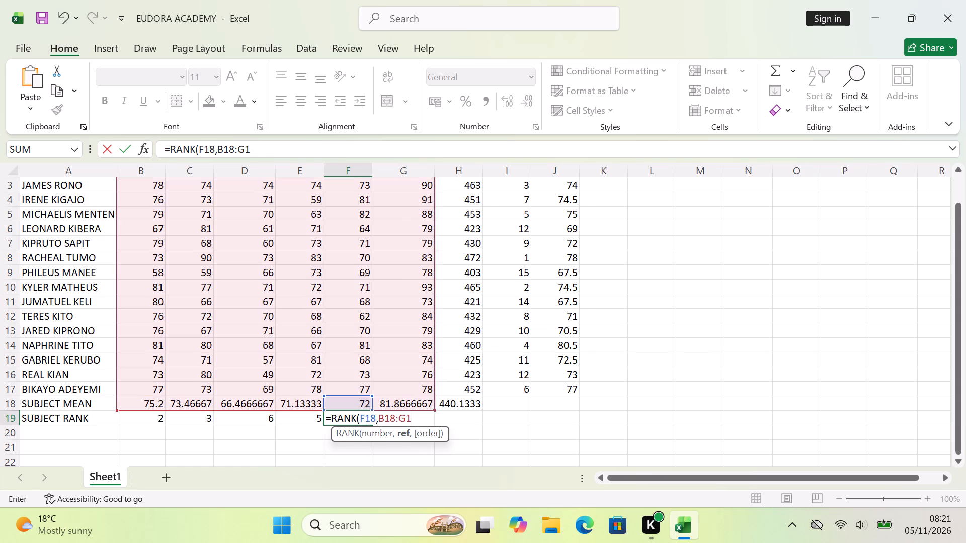
key(8)
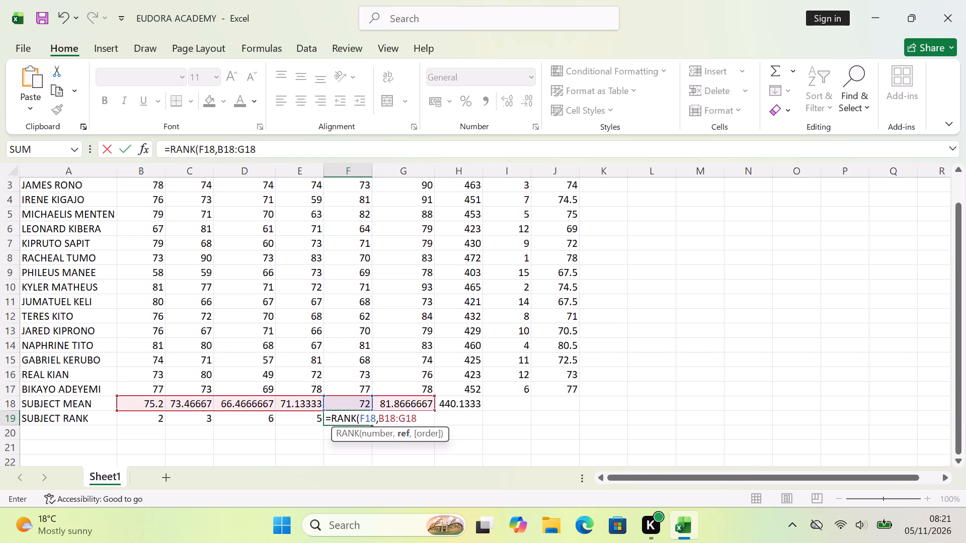
key(0)
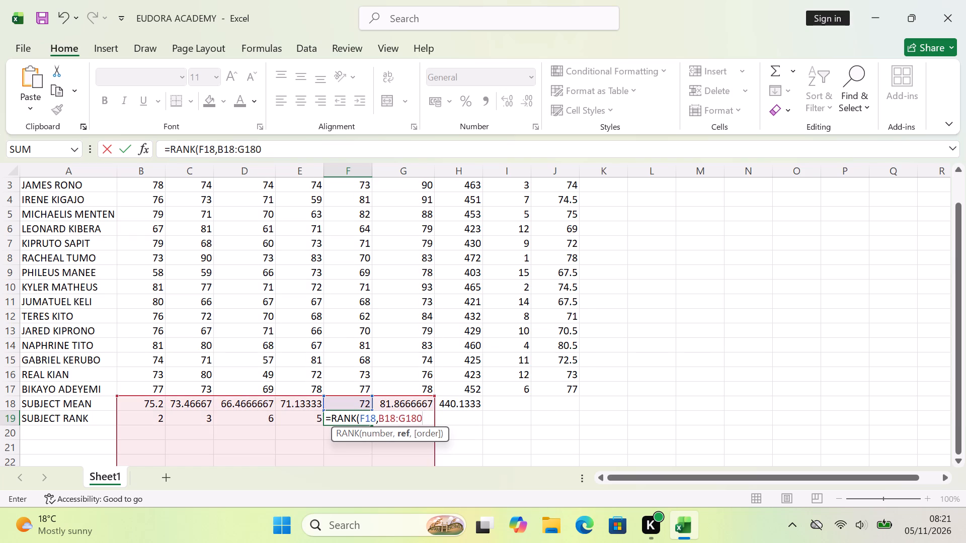
key(BackSpace)
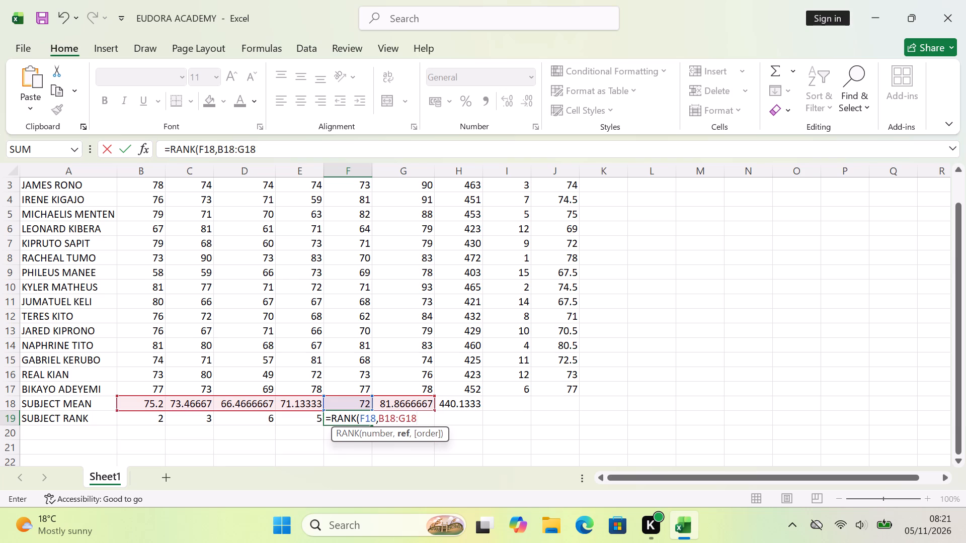
key(shift+parenright)
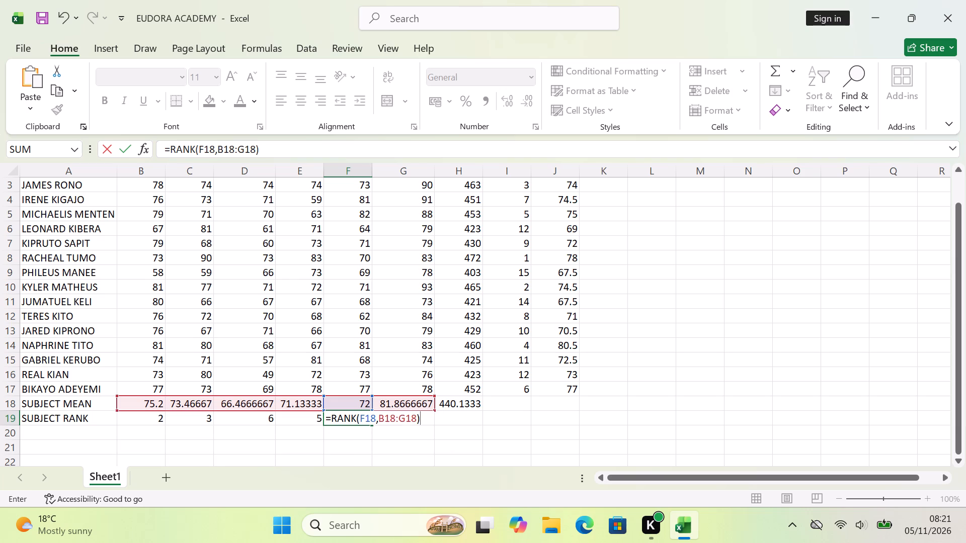
key(Return)
Enter the Commerce subject rank formula =RANK(G18,B18:G18) in cell G19 of the SUBJECT RANK row.
click(395, 417)
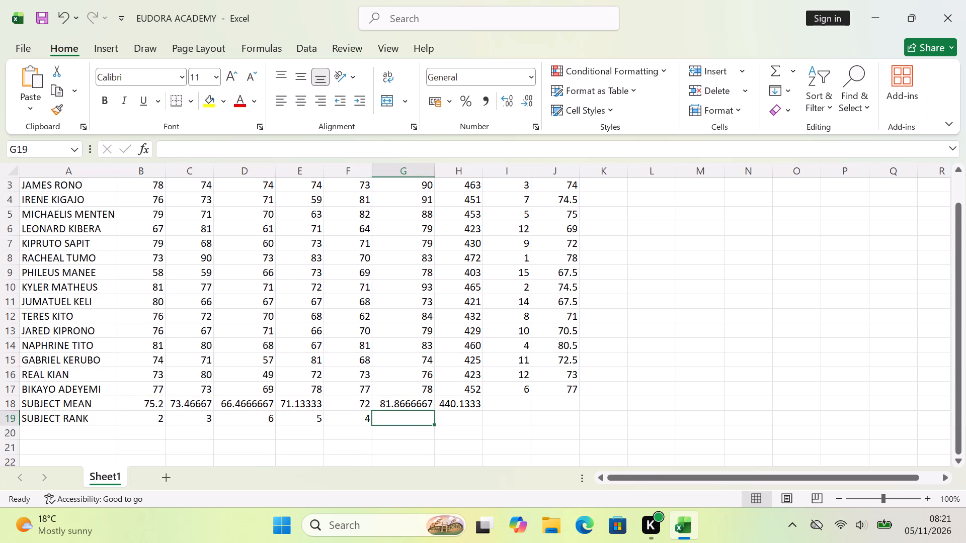
text(=RANK)
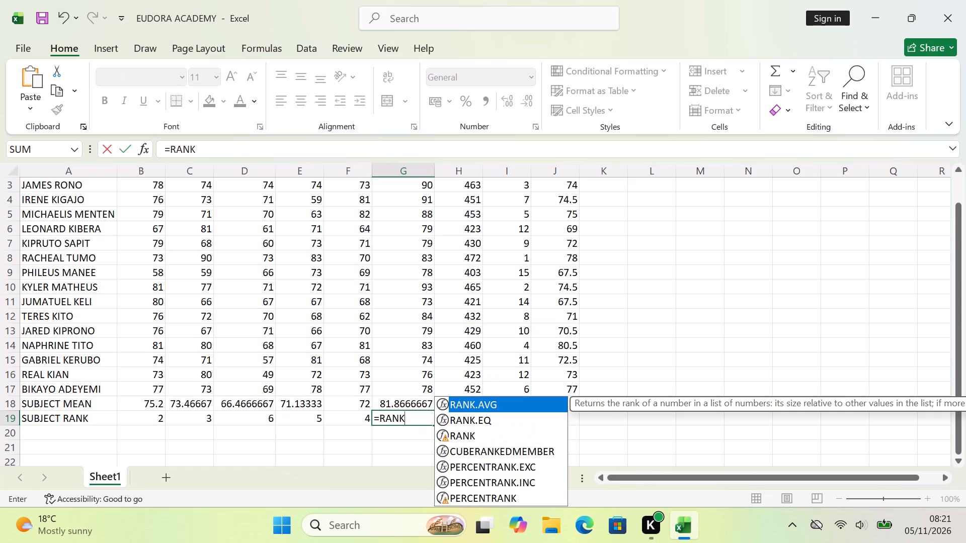
key(shift+parenleft)
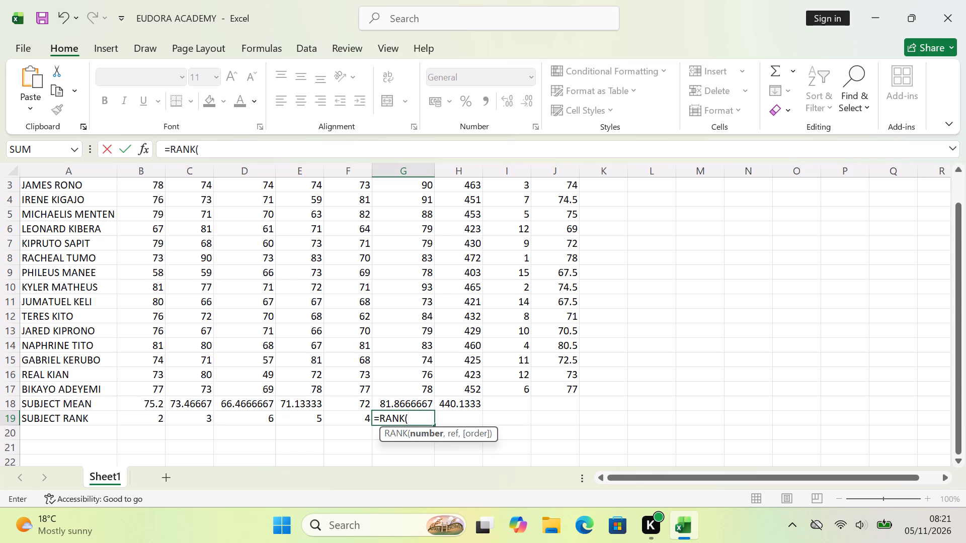
key(g)
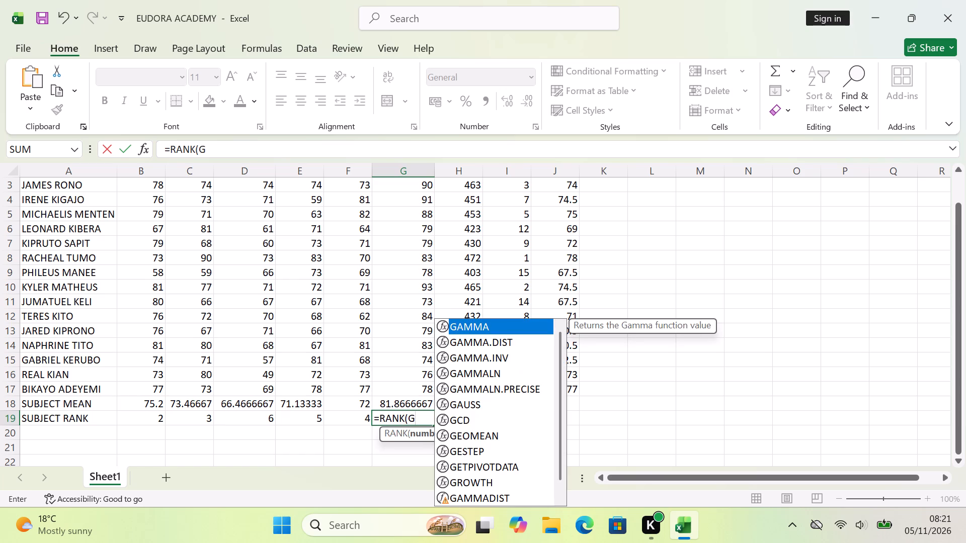
text(19)
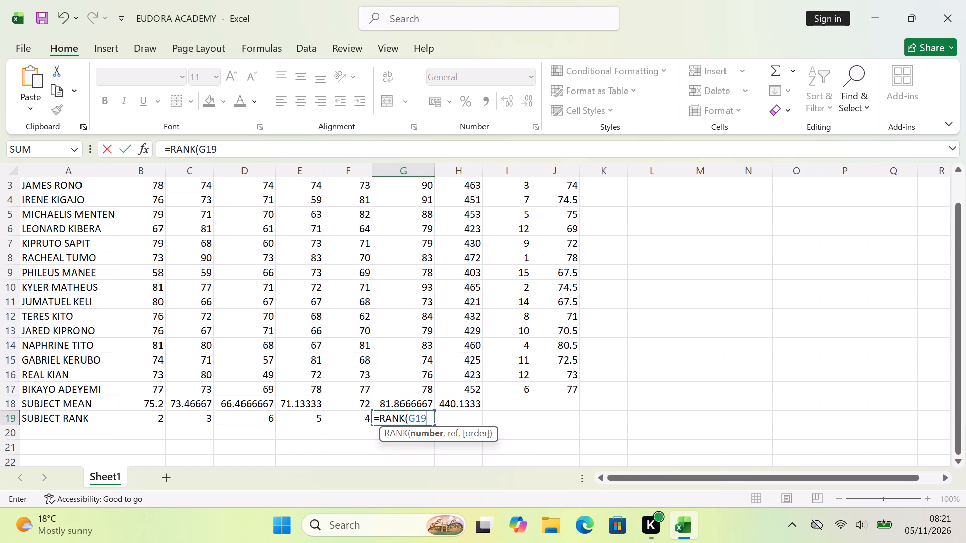
key(BackSpace)
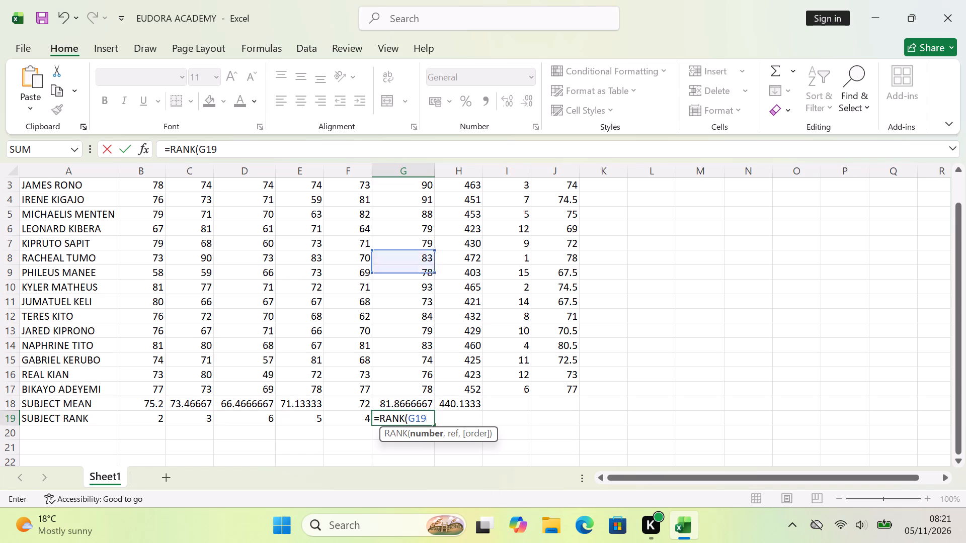
text(8,)
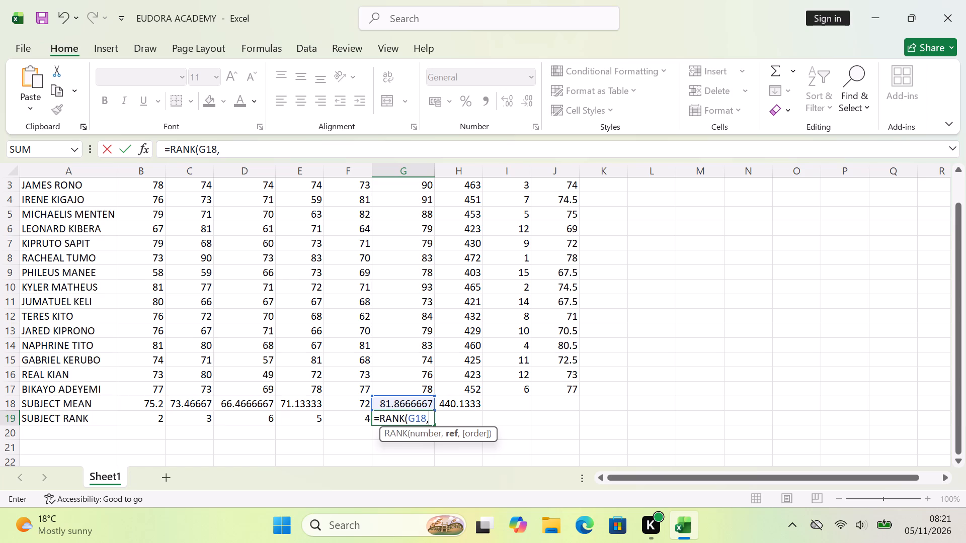
key(b)
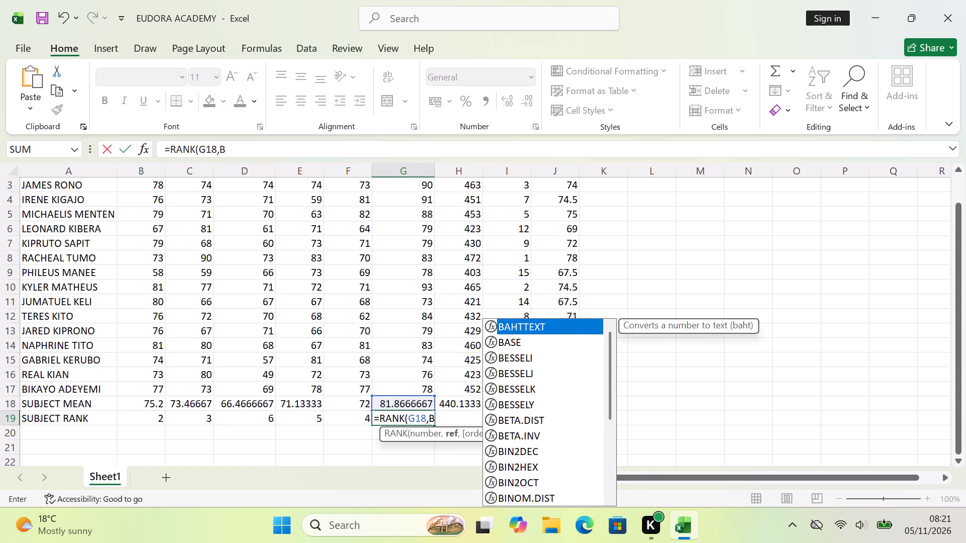
text(18)
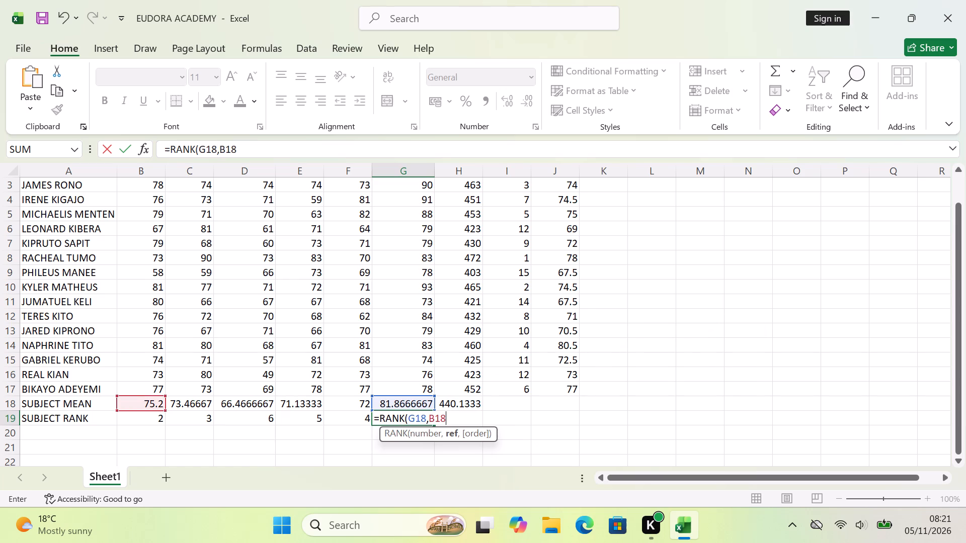
key(shift+colon)
key(g)
key(1)
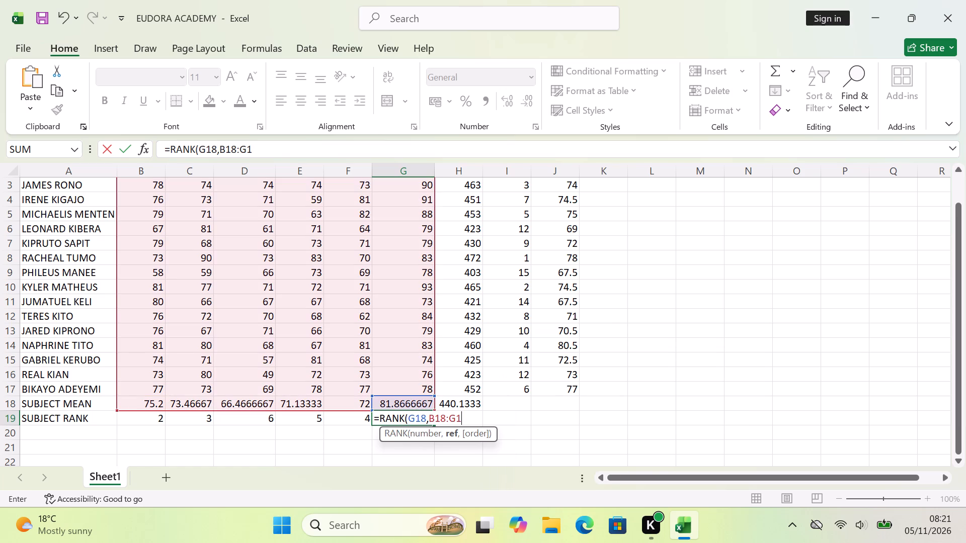
key(8)
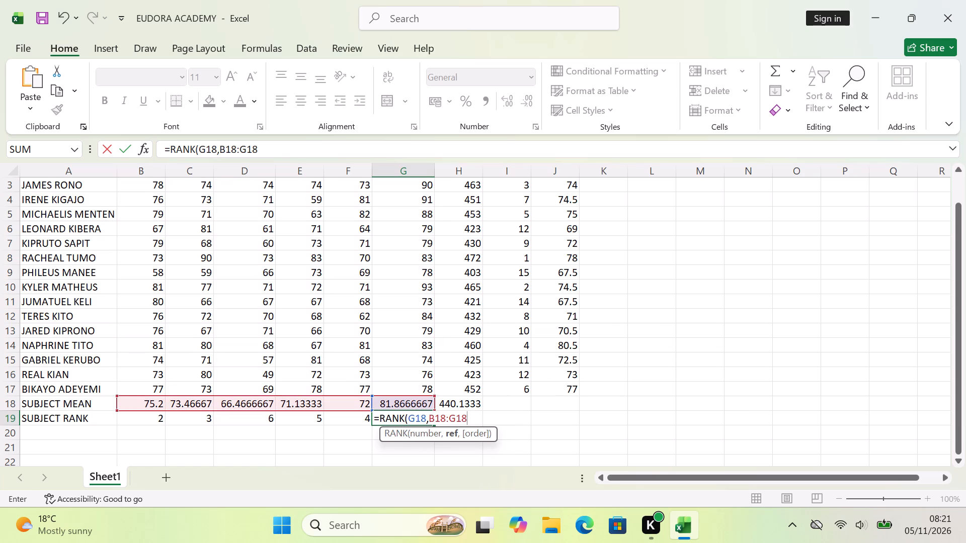
key(0)
key(BackSpace)
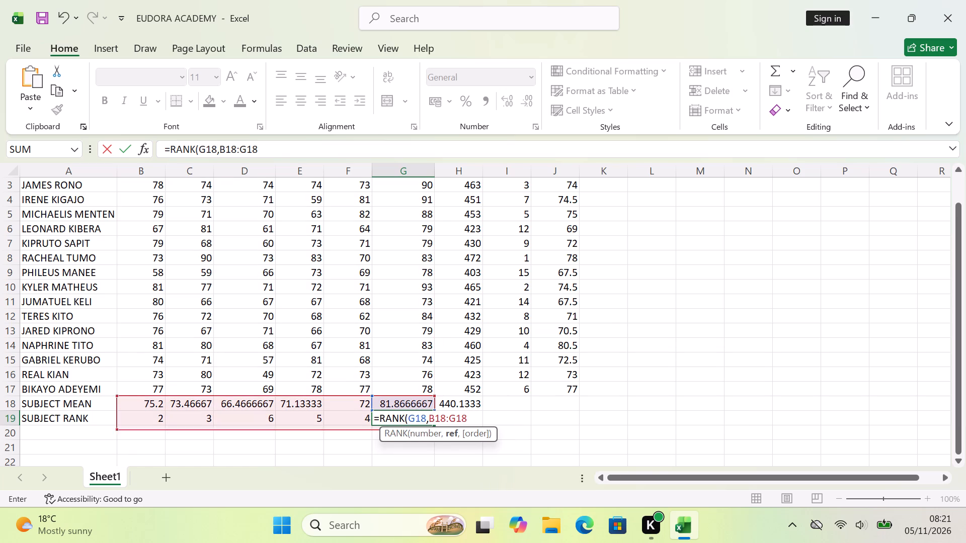
key(shift+parenright)
key(Return)
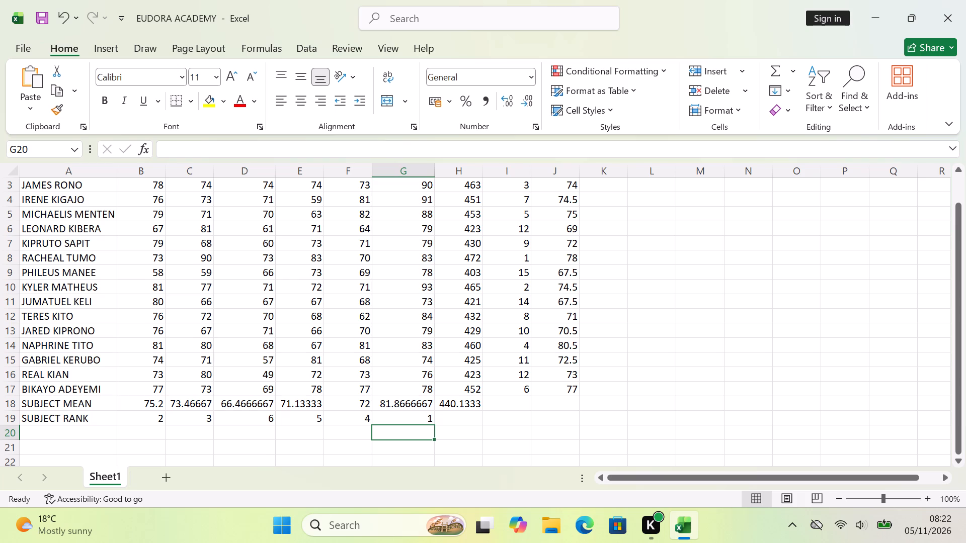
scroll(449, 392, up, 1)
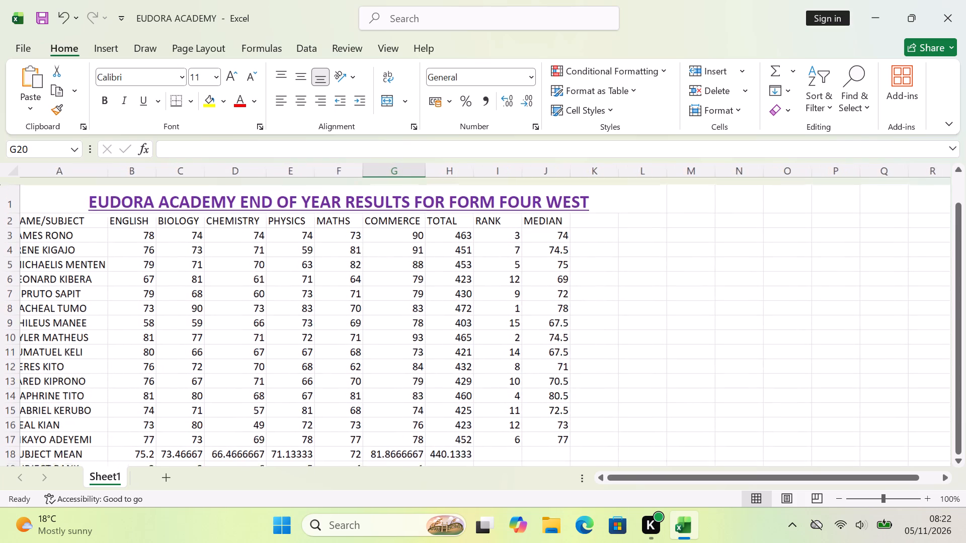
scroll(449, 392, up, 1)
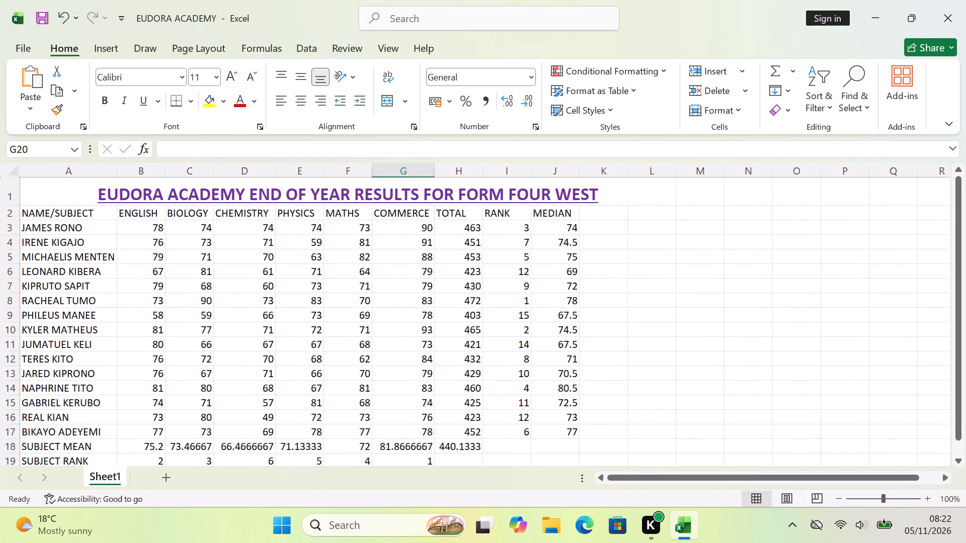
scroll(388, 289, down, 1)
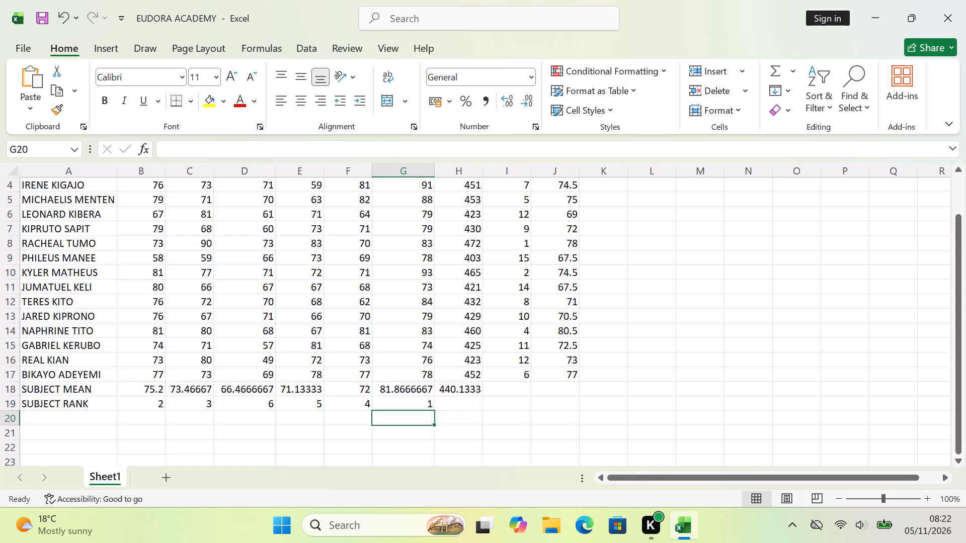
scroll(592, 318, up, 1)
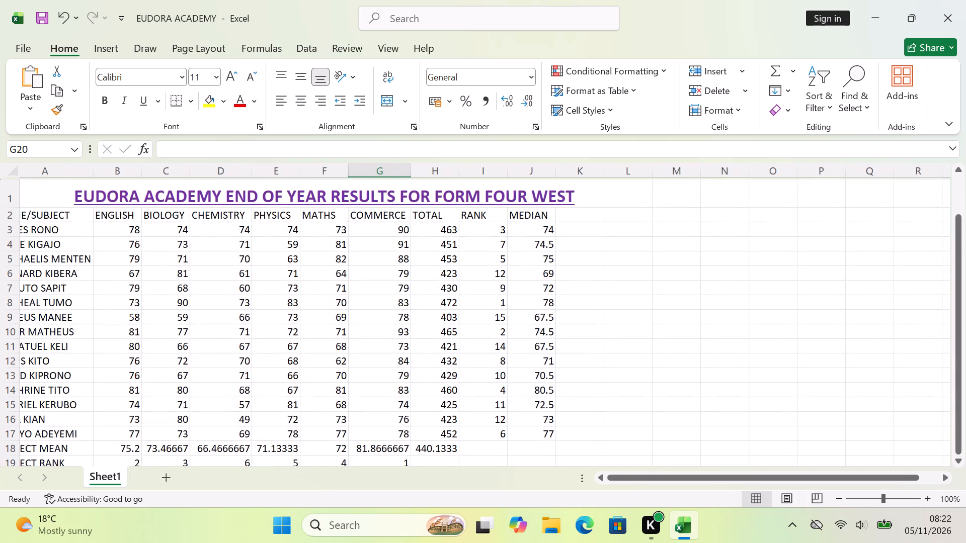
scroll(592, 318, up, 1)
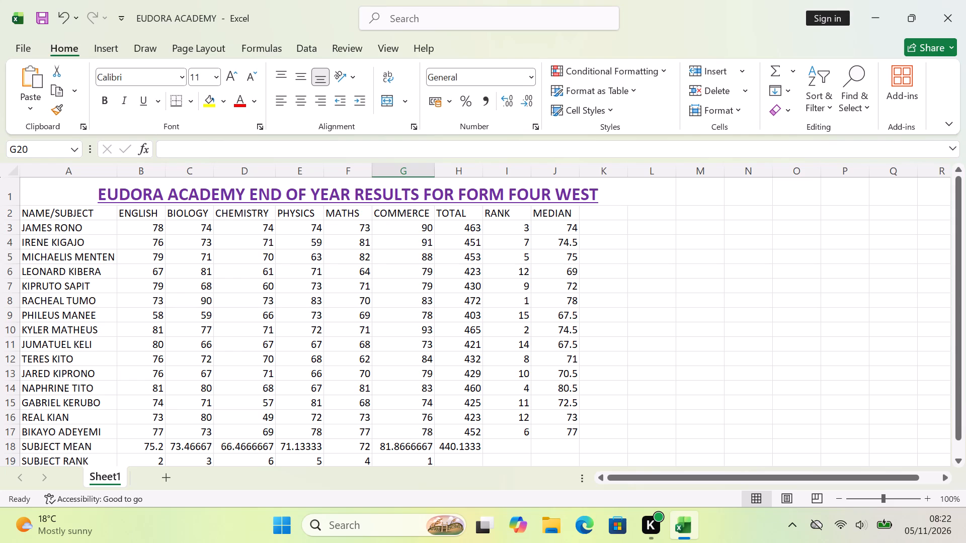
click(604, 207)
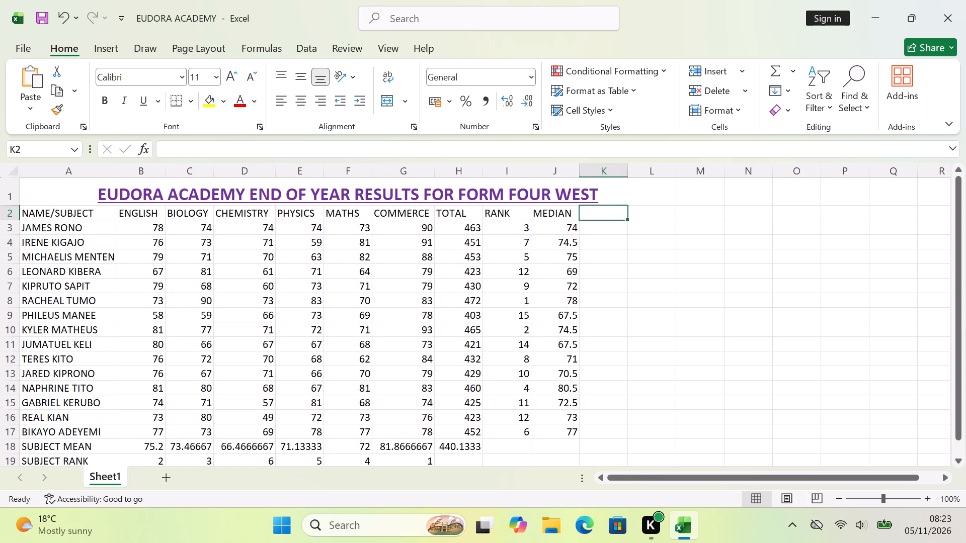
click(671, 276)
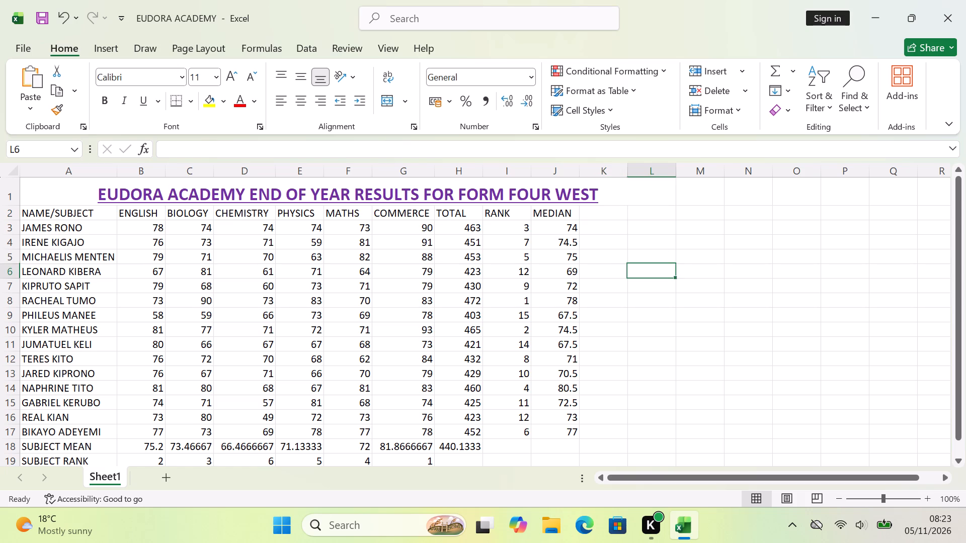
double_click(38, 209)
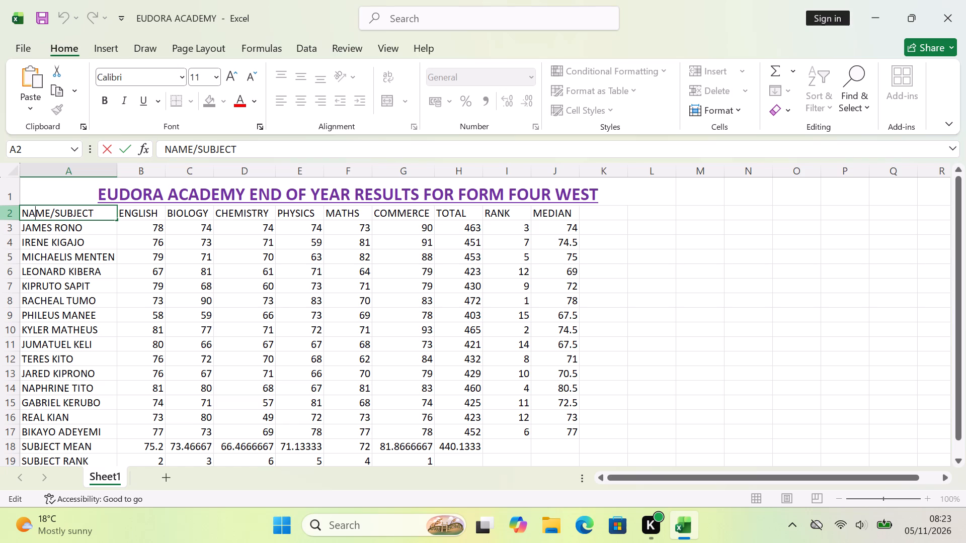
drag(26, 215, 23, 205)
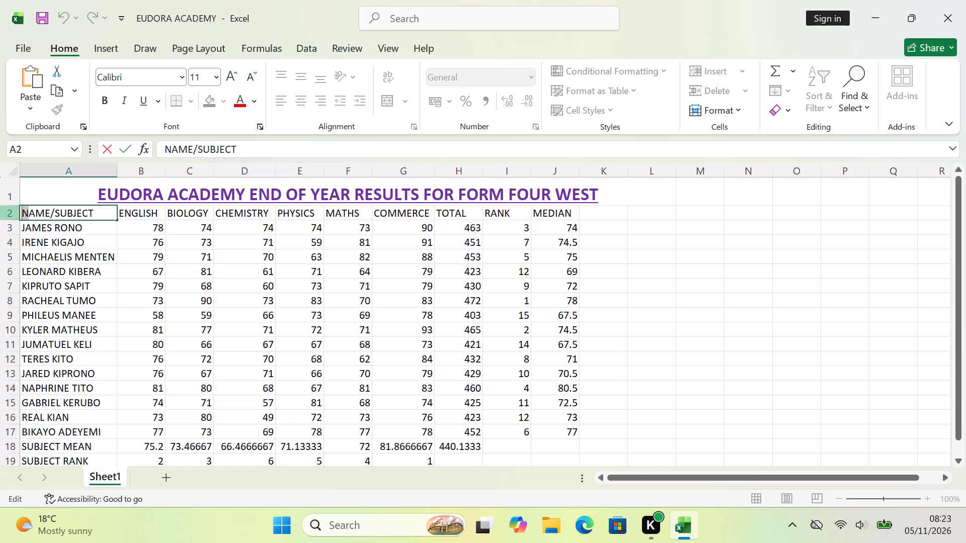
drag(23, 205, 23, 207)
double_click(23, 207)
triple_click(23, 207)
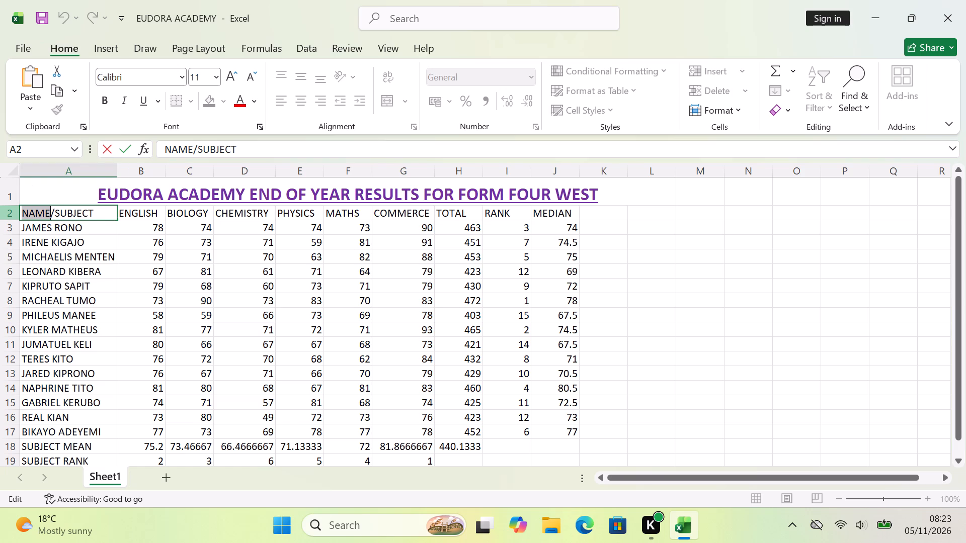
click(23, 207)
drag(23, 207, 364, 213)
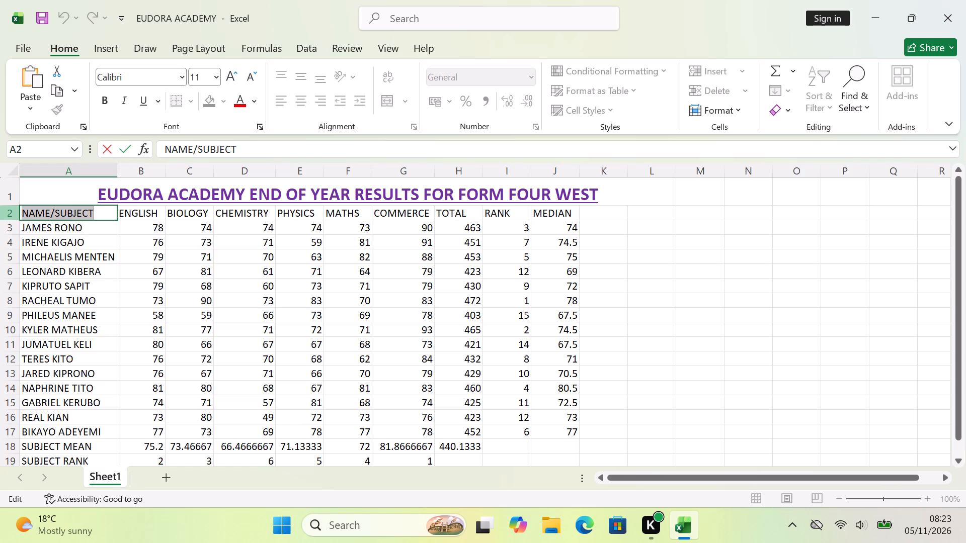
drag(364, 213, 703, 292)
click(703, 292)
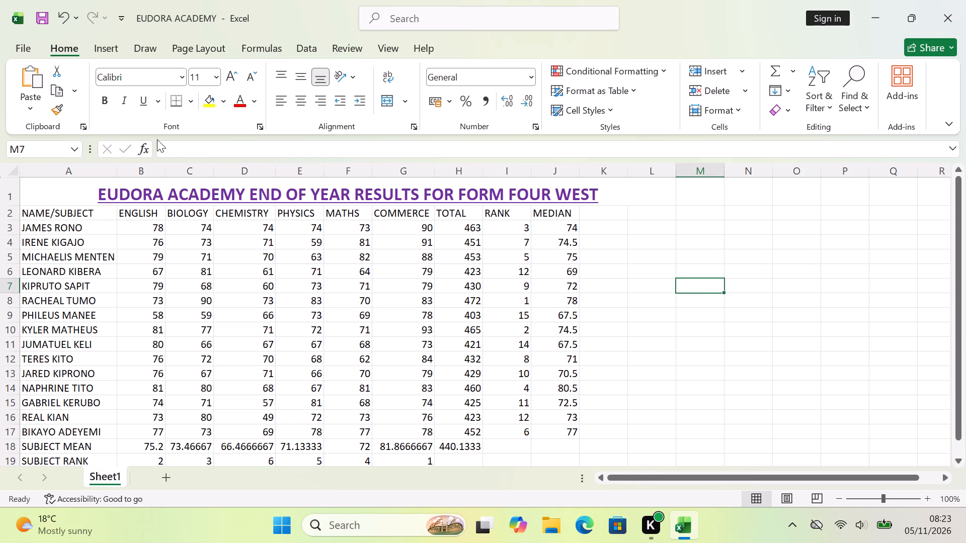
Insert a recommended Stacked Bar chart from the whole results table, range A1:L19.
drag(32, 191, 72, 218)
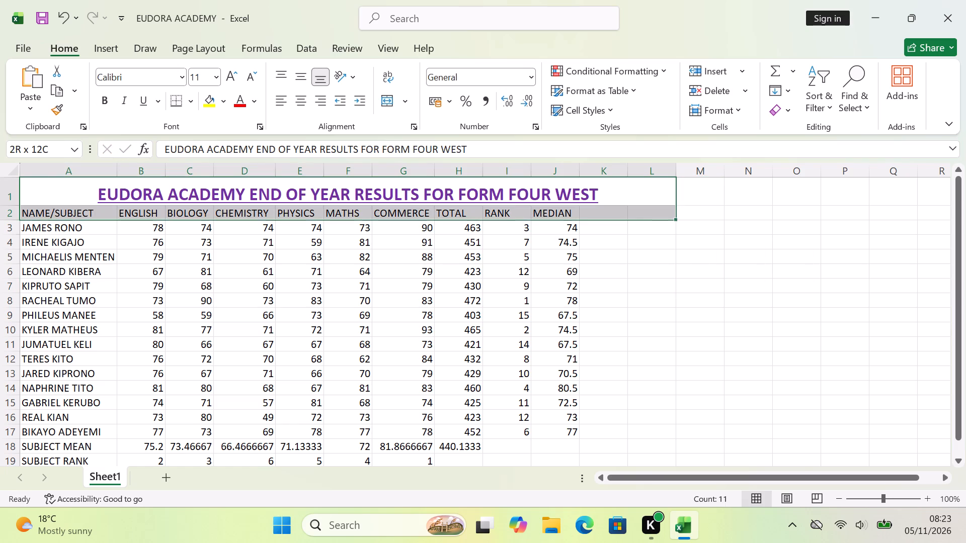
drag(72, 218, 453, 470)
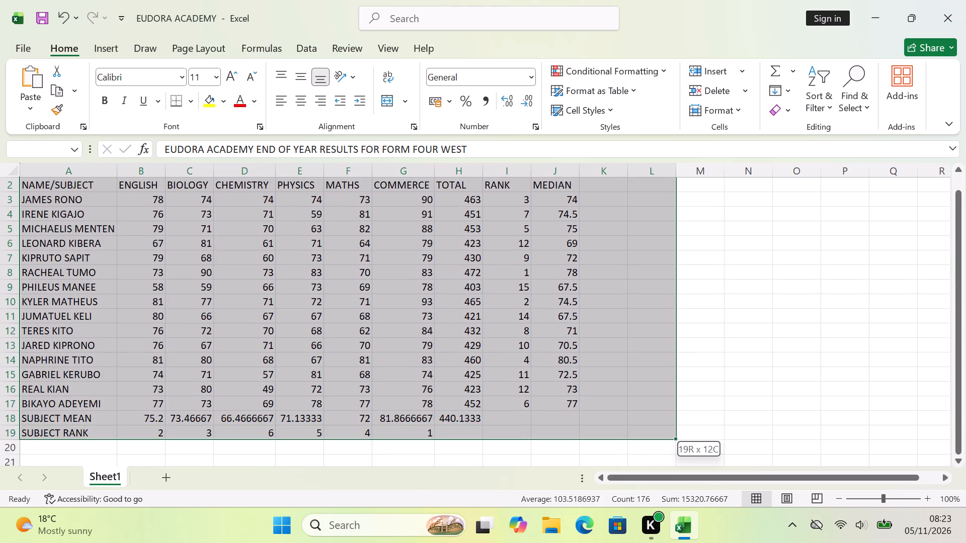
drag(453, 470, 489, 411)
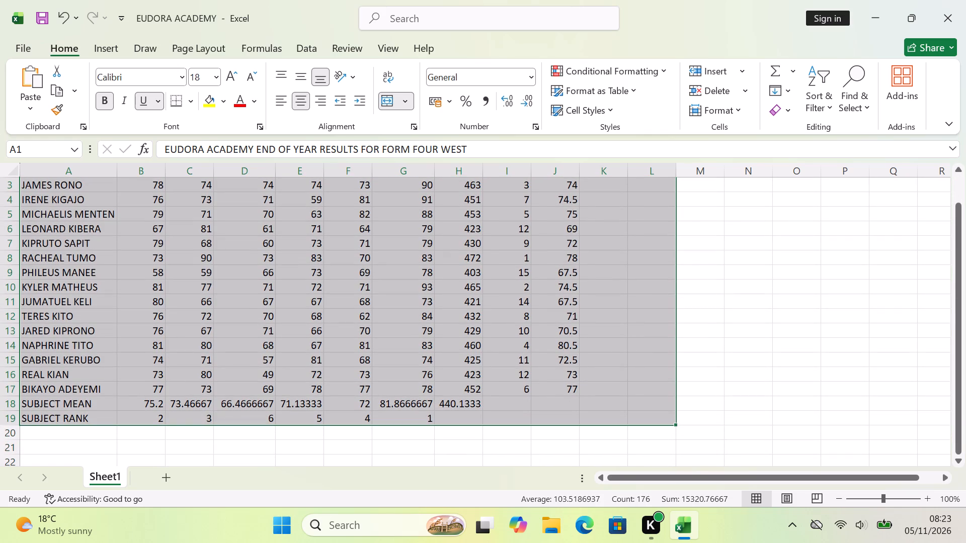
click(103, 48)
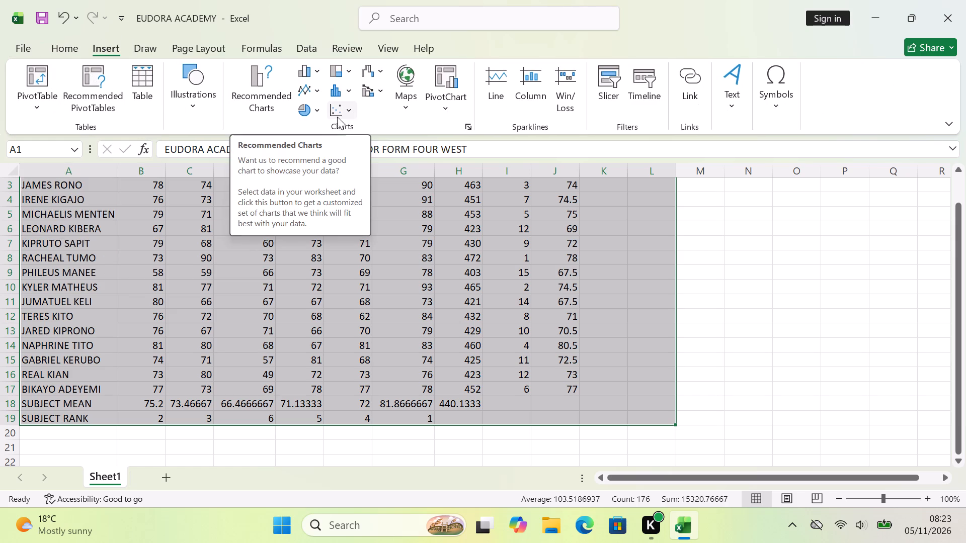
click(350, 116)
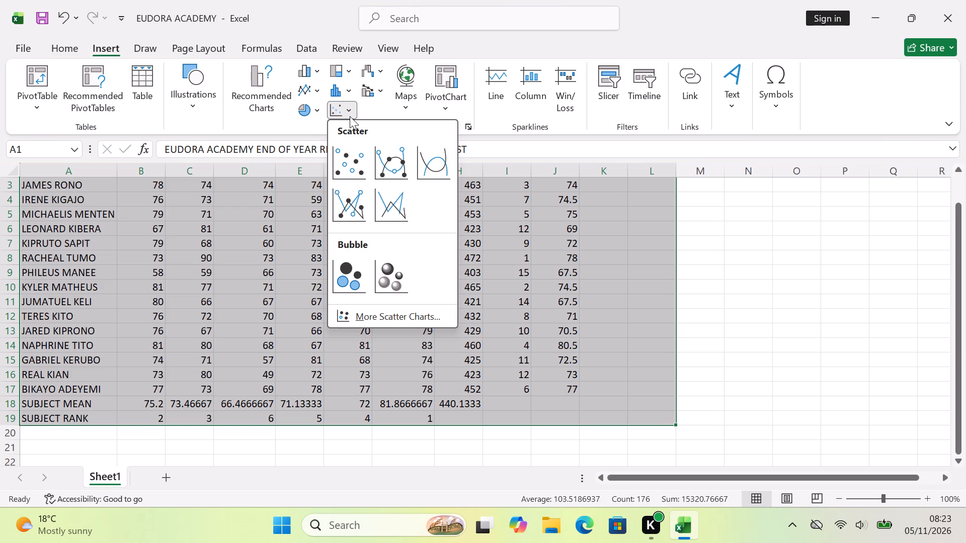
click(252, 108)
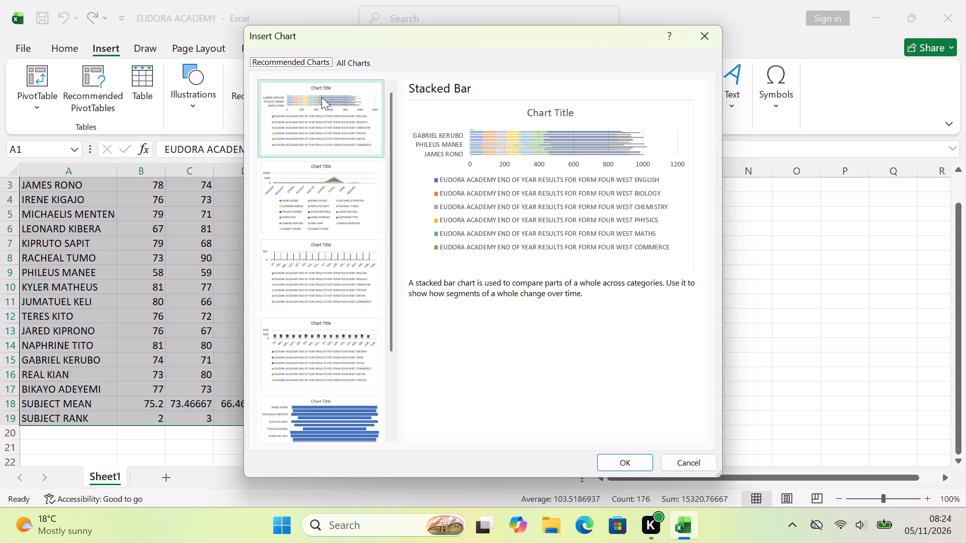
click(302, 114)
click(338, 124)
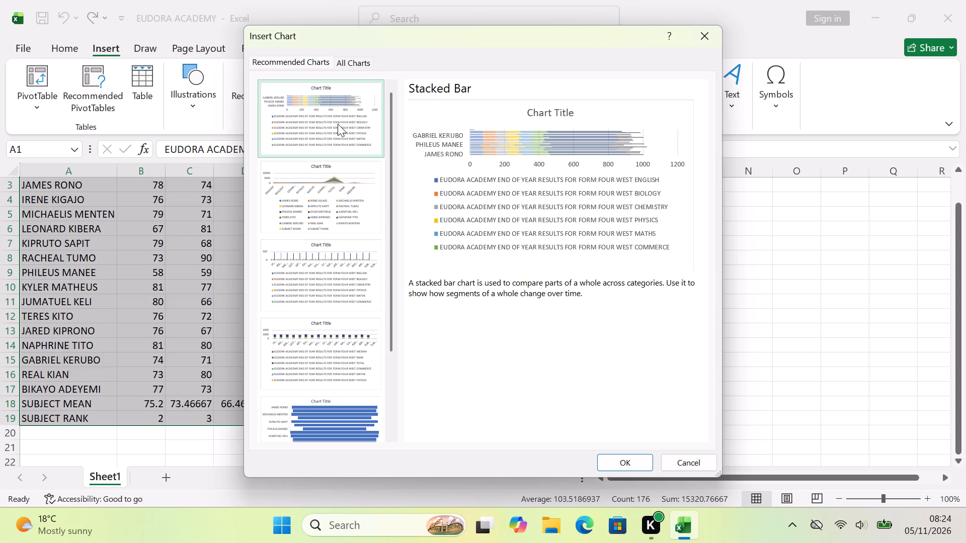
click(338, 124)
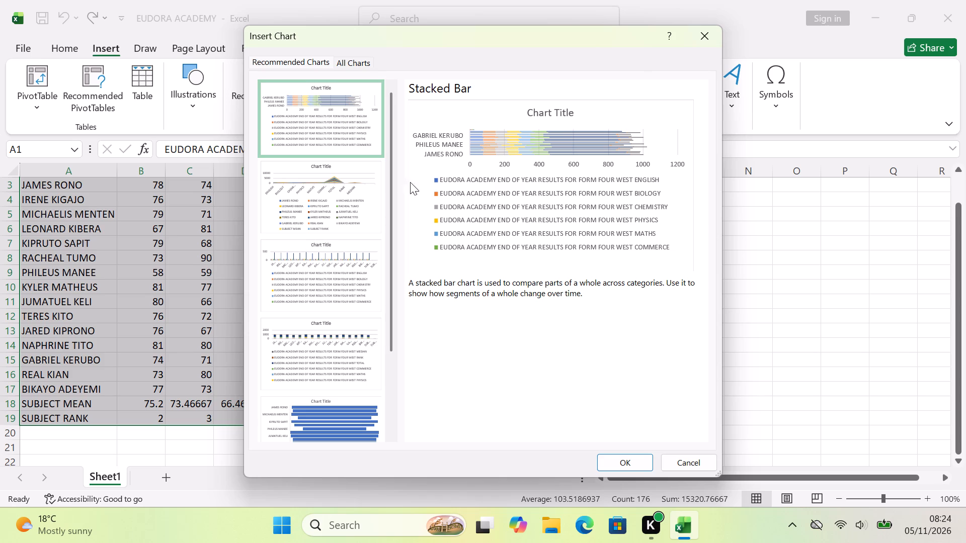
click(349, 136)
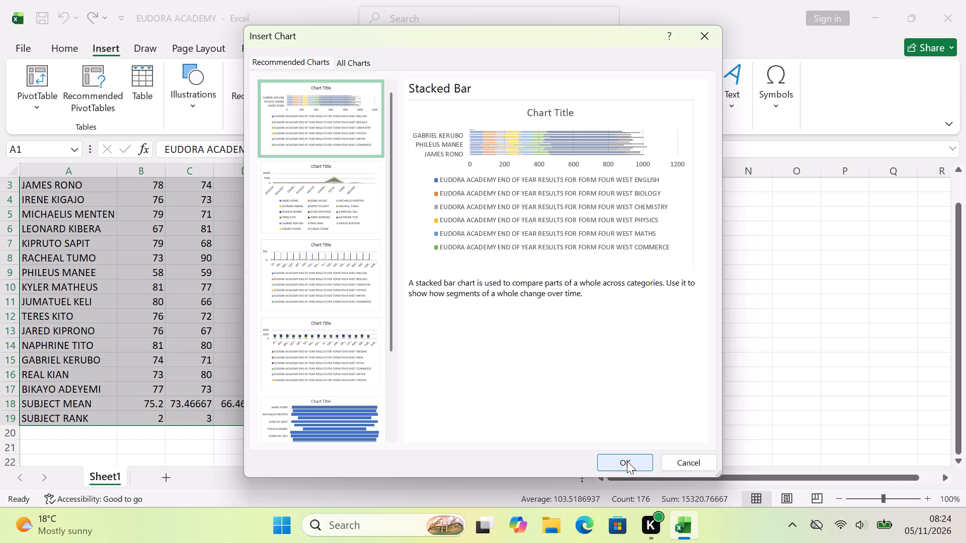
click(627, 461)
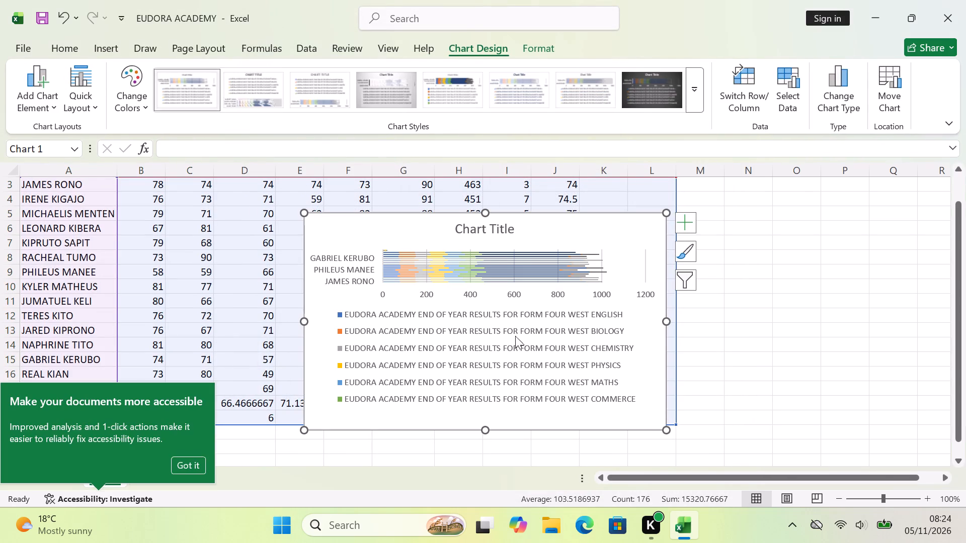
Examine the stacked bar chart's legend entries, chart area and data series.
scroll(470, 340, down, 1)
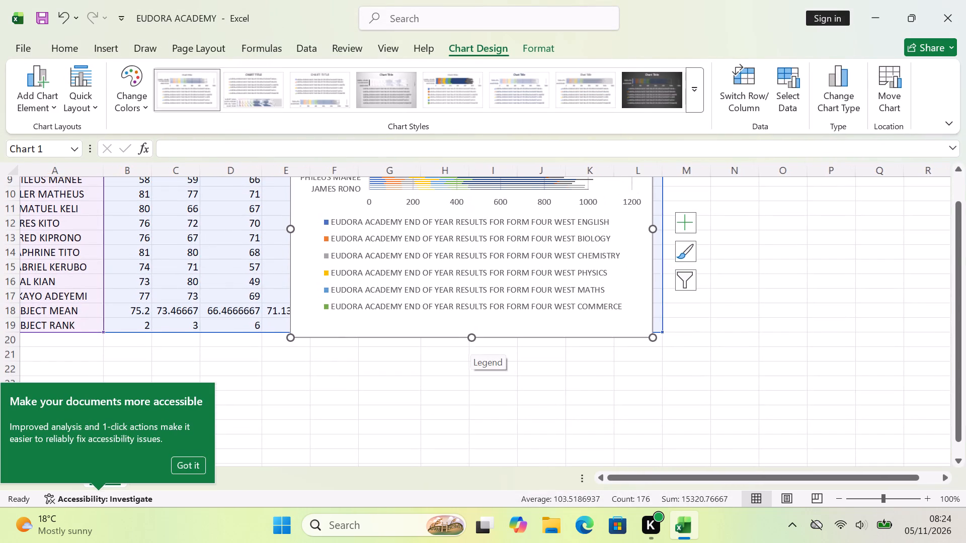
scroll(470, 340, down, 1)
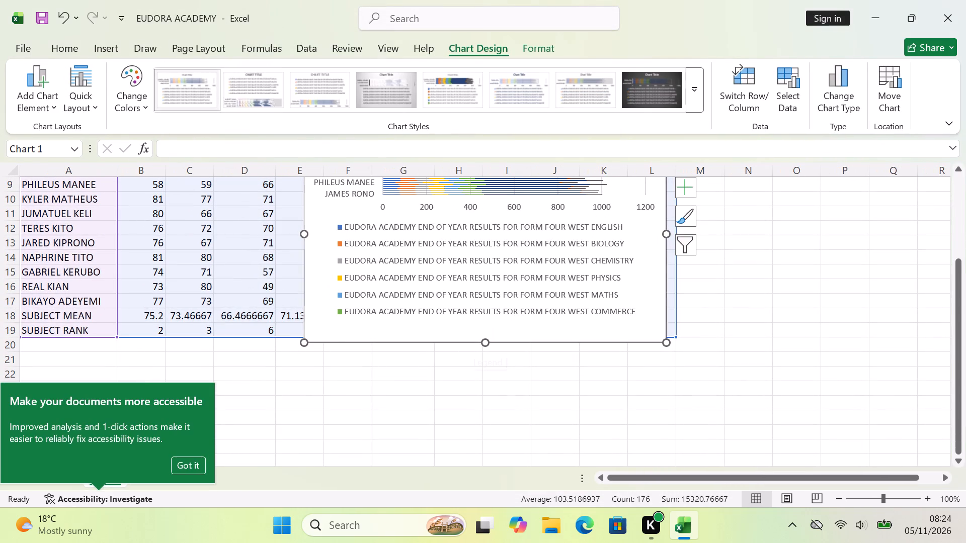
click(458, 281)
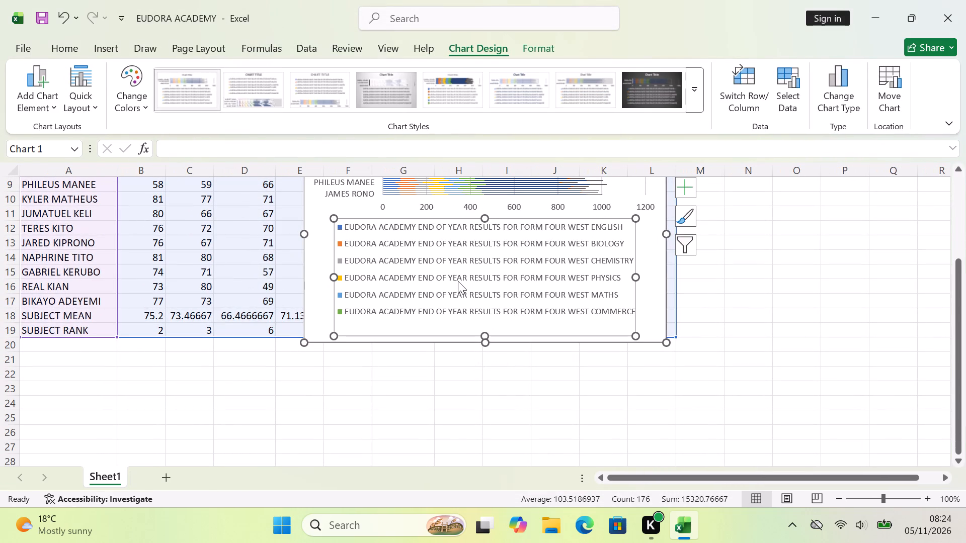
click(476, 272)
click(476, 272)
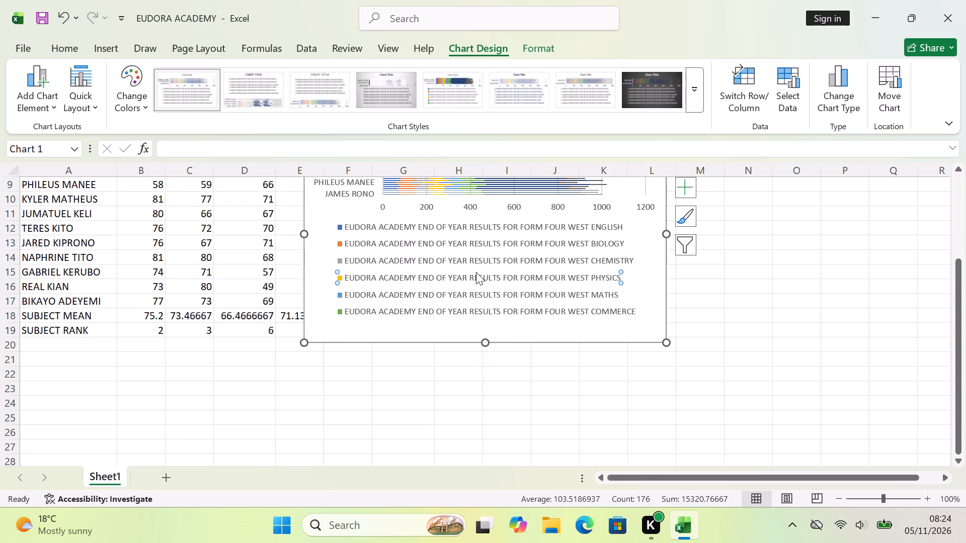
double_click(476, 272)
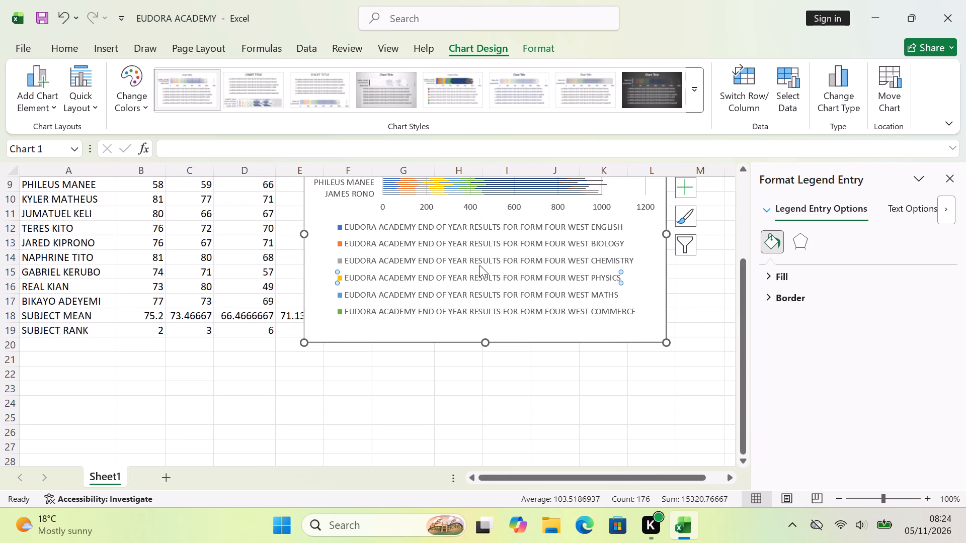
double_click(479, 264)
scroll(482, 260, up, 2)
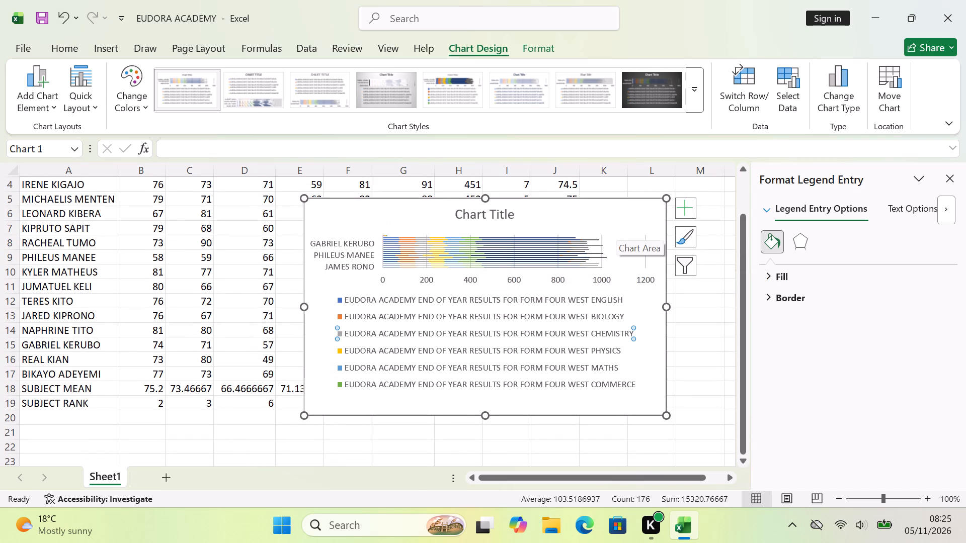
double_click(667, 196)
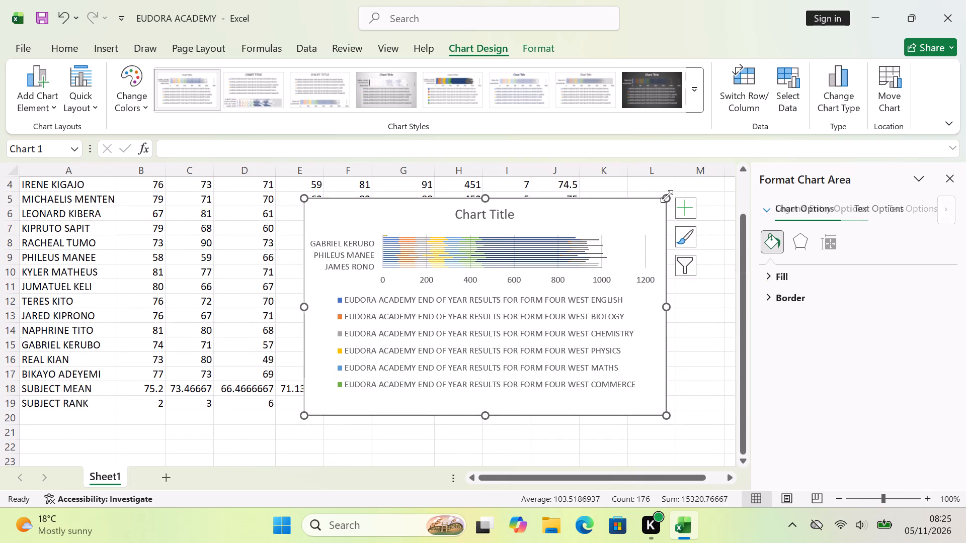
click(624, 227)
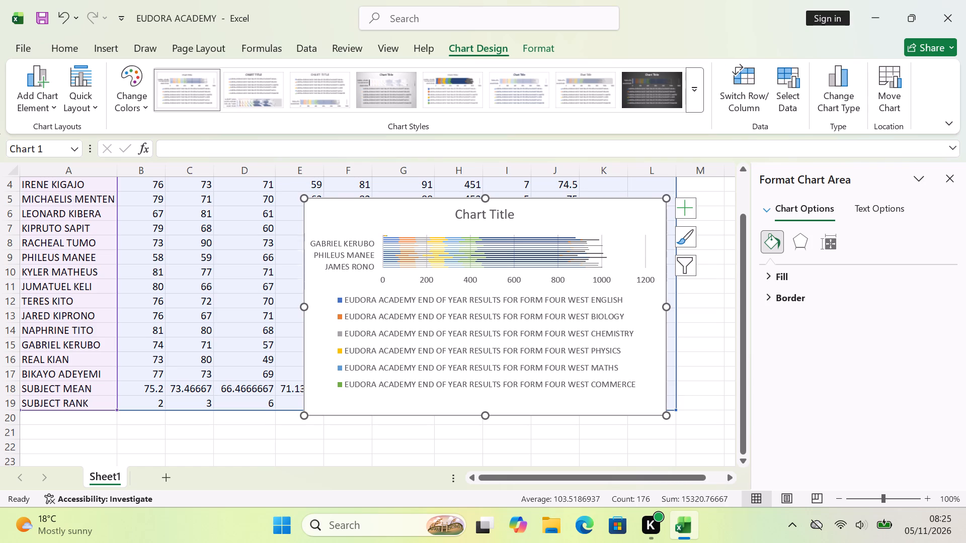
click(500, 263)
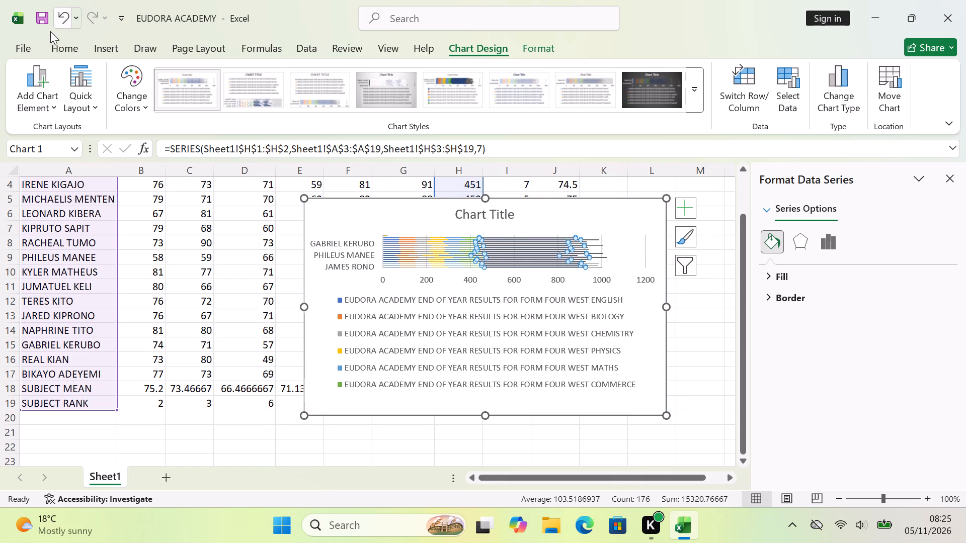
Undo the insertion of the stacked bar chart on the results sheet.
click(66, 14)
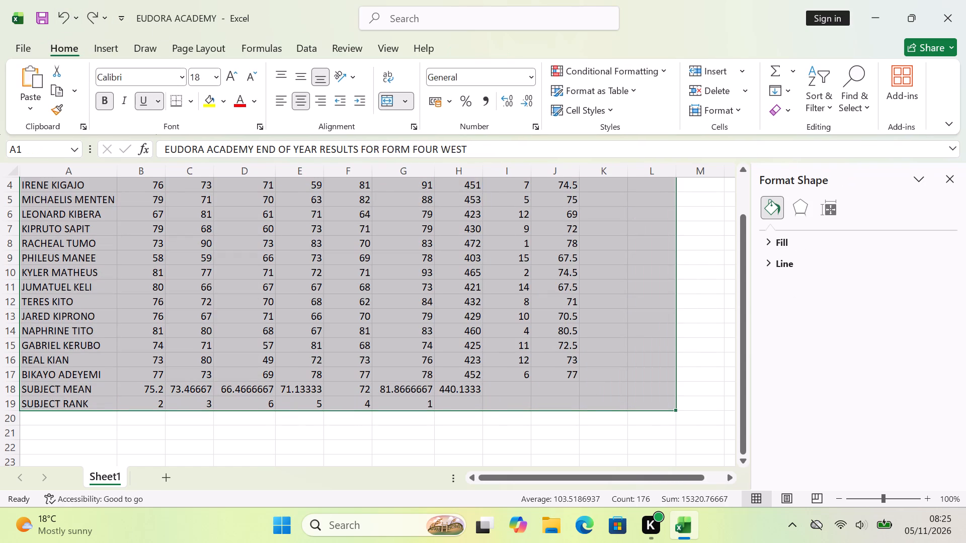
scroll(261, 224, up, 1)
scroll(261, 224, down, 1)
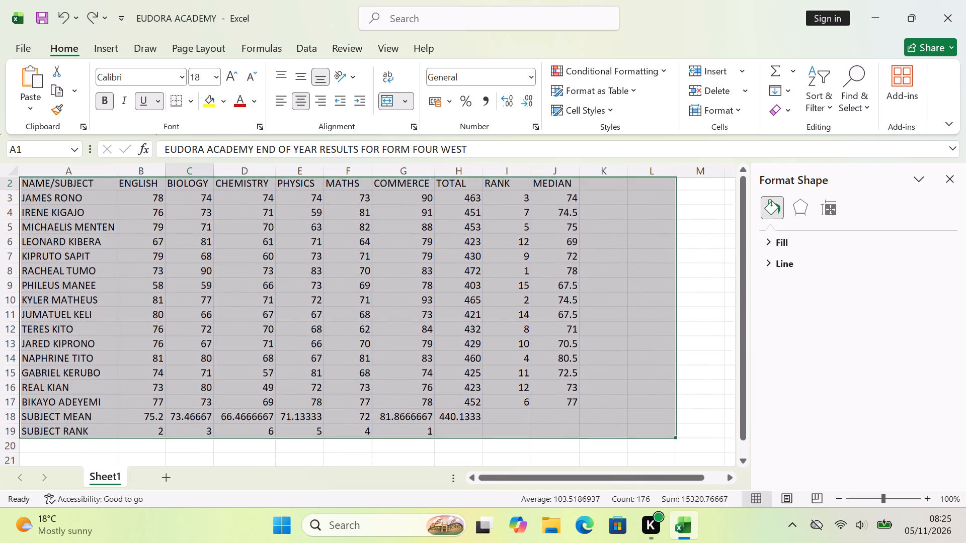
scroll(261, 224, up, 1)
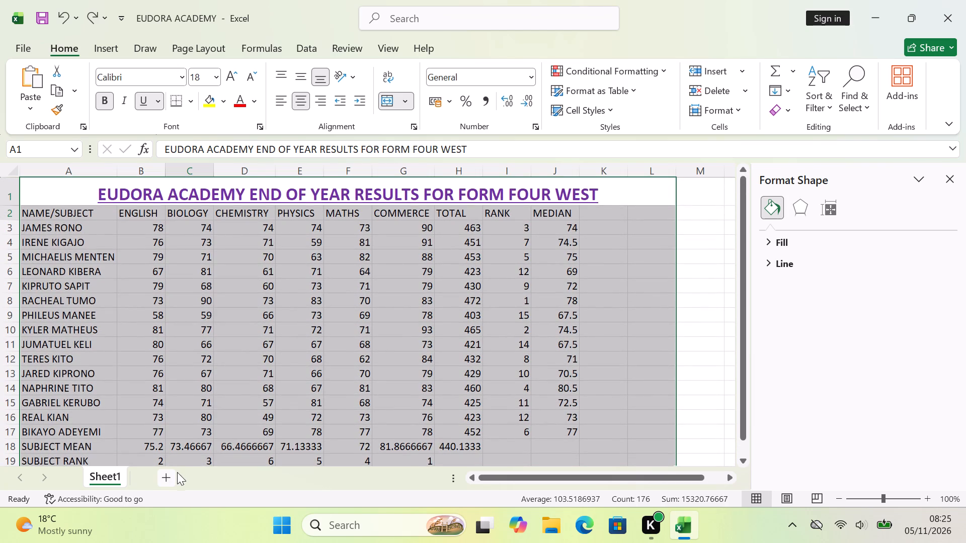
Add a new blank worksheet after Sheet1.
click(173, 474)
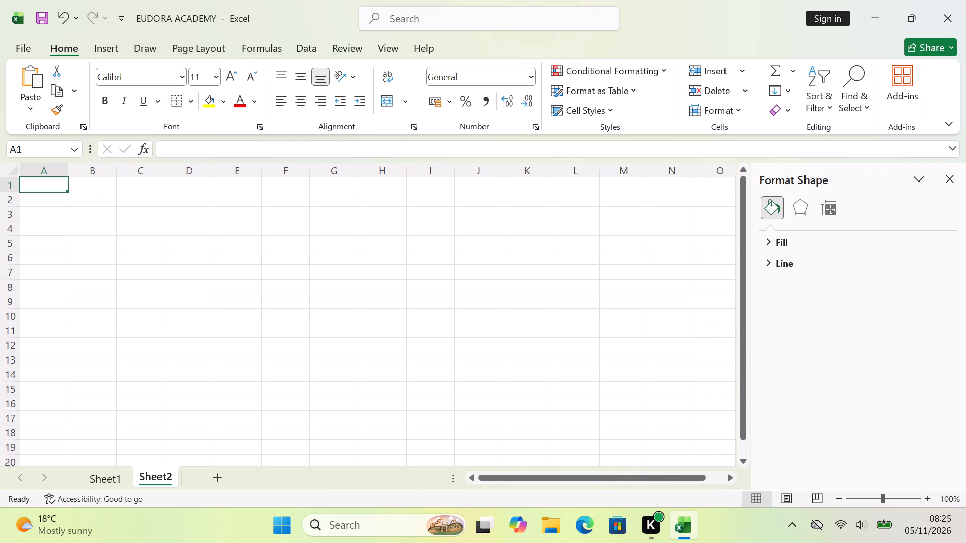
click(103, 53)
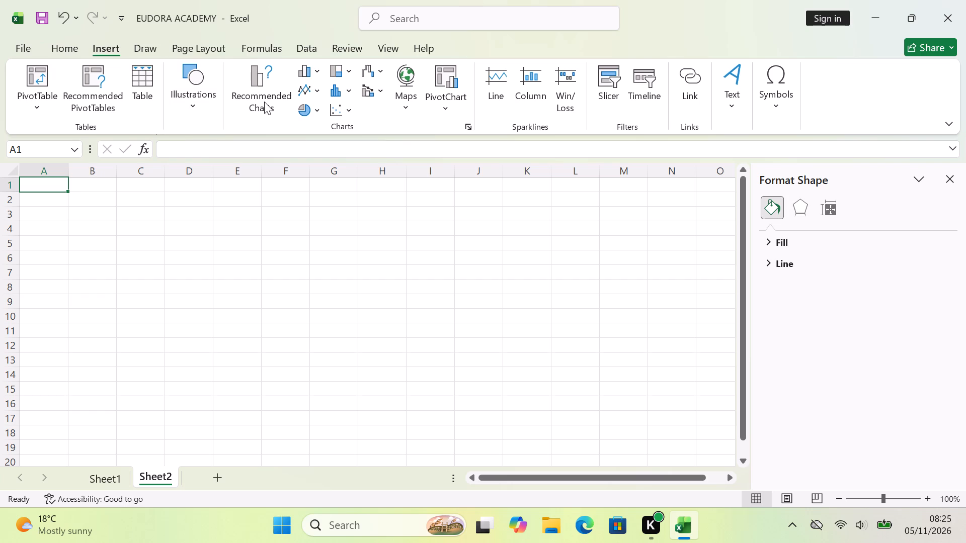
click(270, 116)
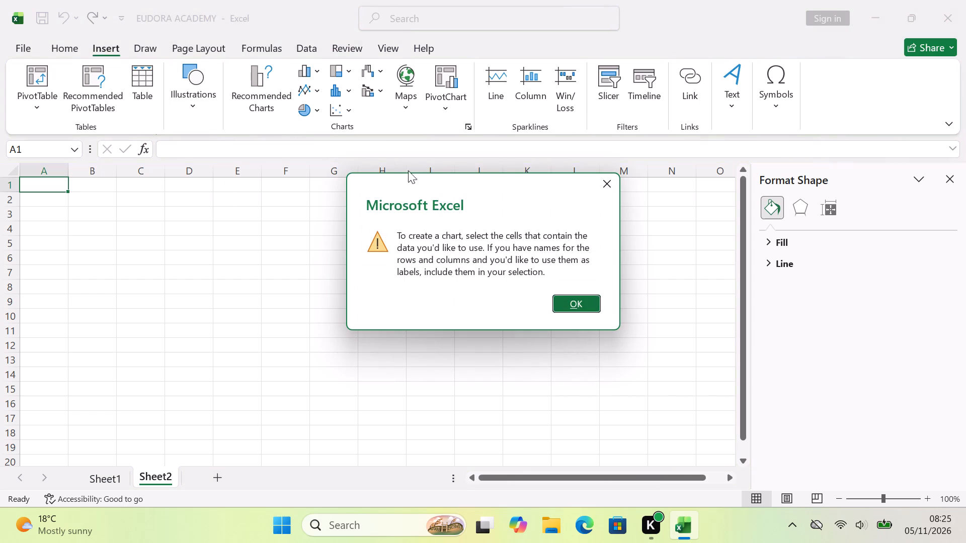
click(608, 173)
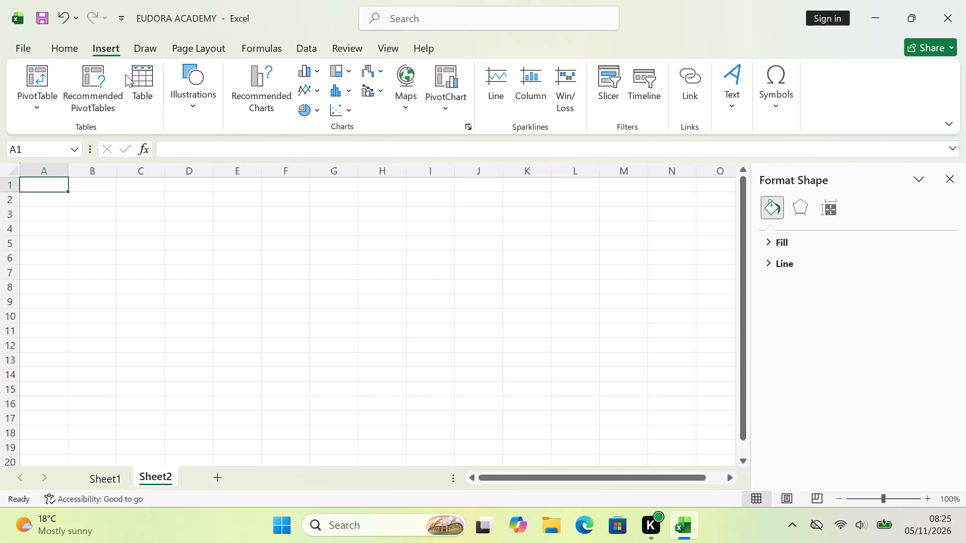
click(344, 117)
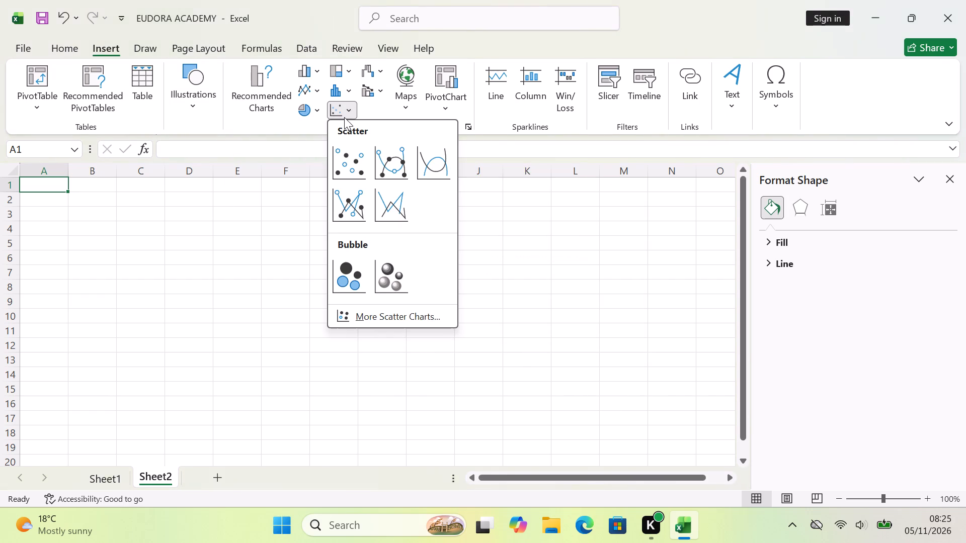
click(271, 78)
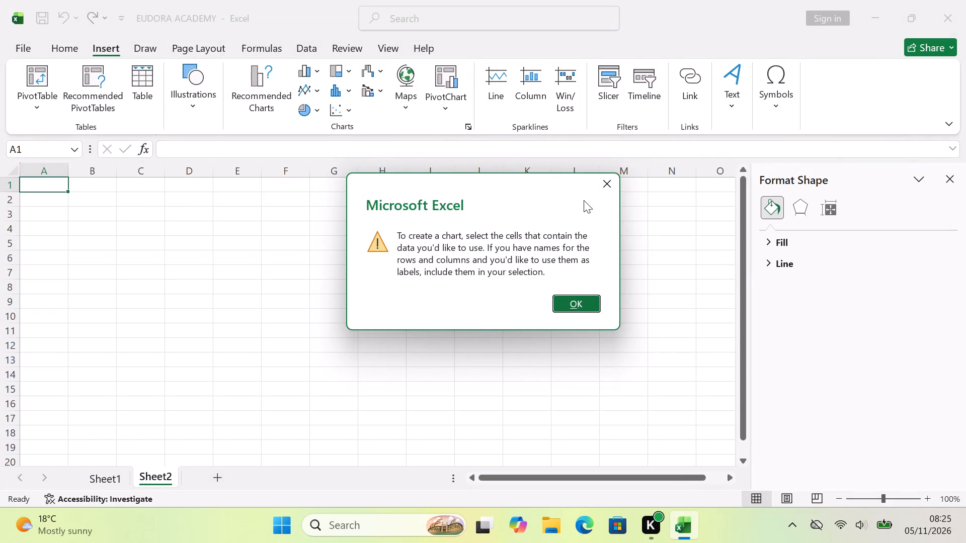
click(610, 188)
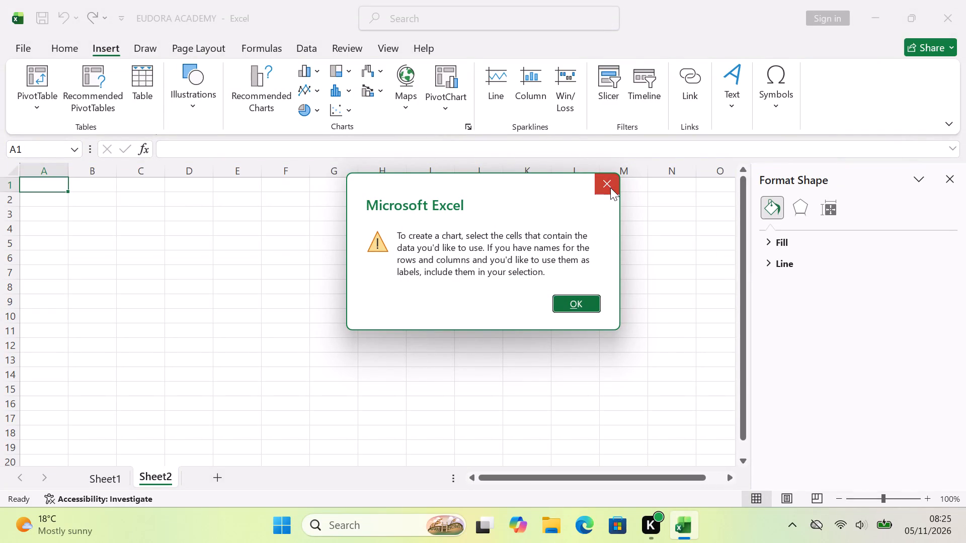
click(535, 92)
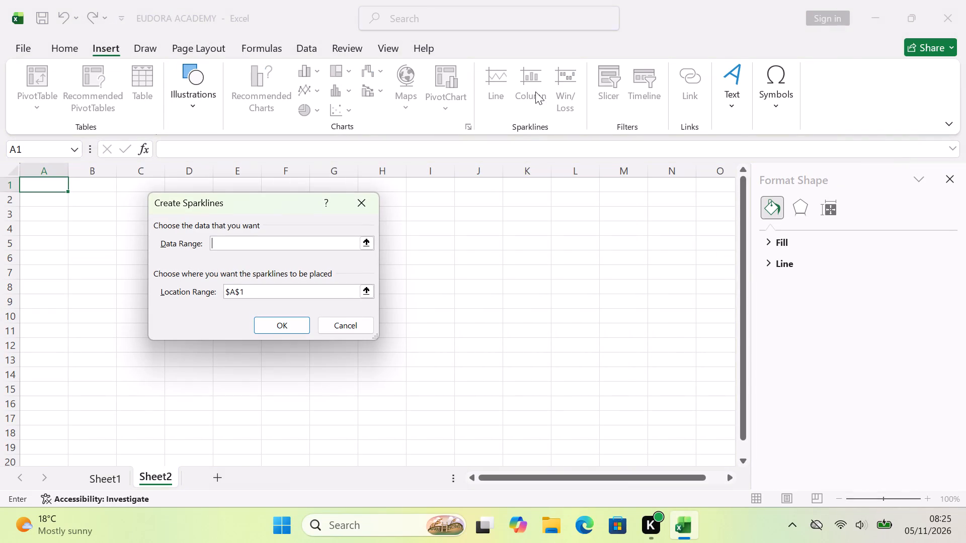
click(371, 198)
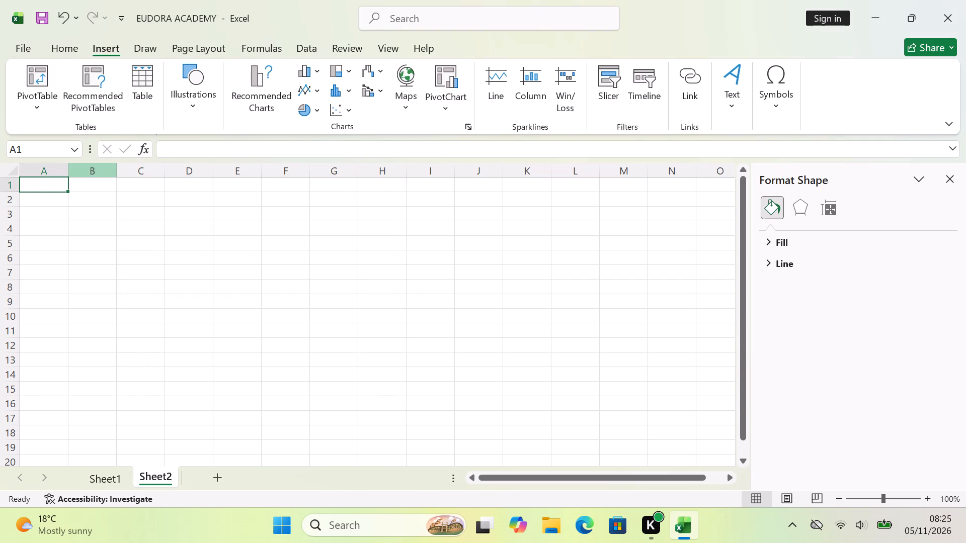
Insert a recommended Stacked Column chart on Sheet1 from the results table without its title row, range A2:J19.
click(112, 473)
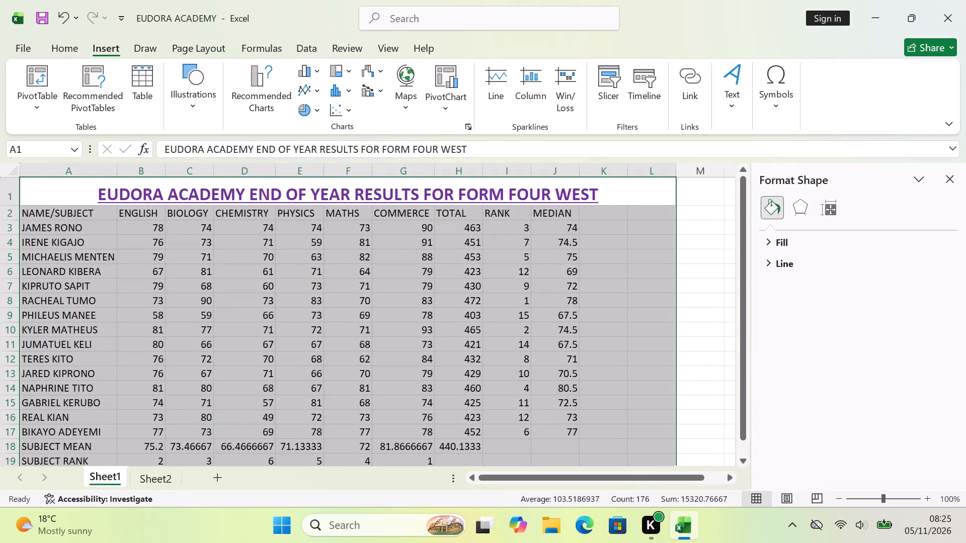
click(728, 291)
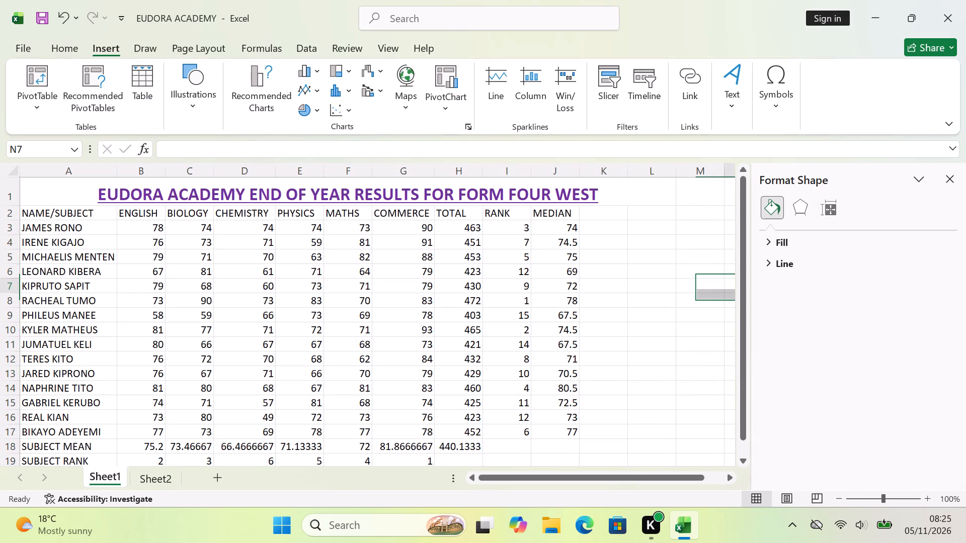
drag(27, 212, 438, 281)
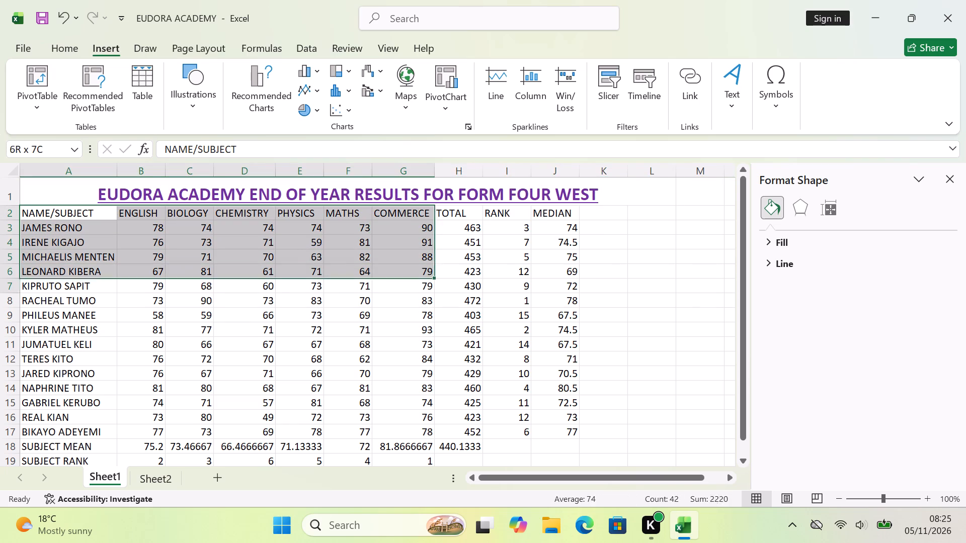
drag(438, 281, 561, 495)
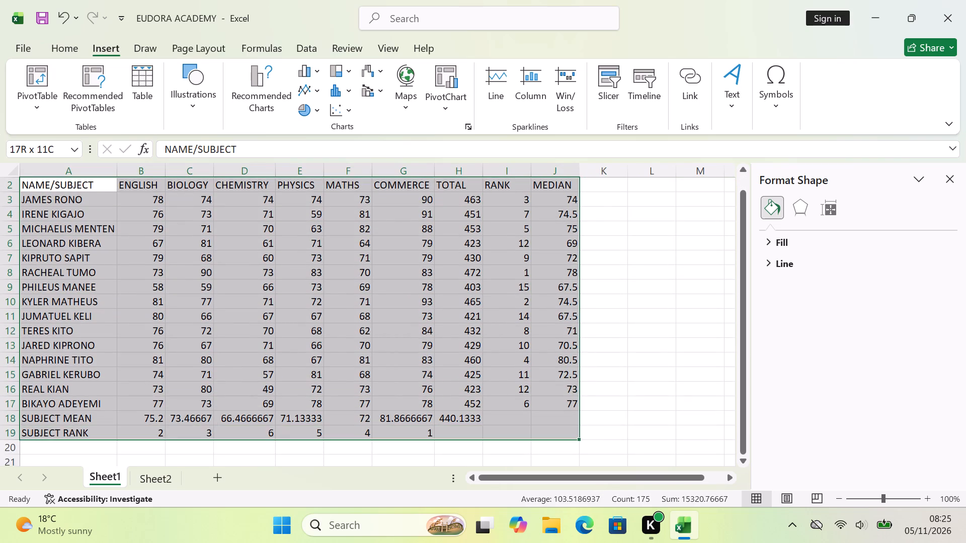
drag(561, 495, 579, 390)
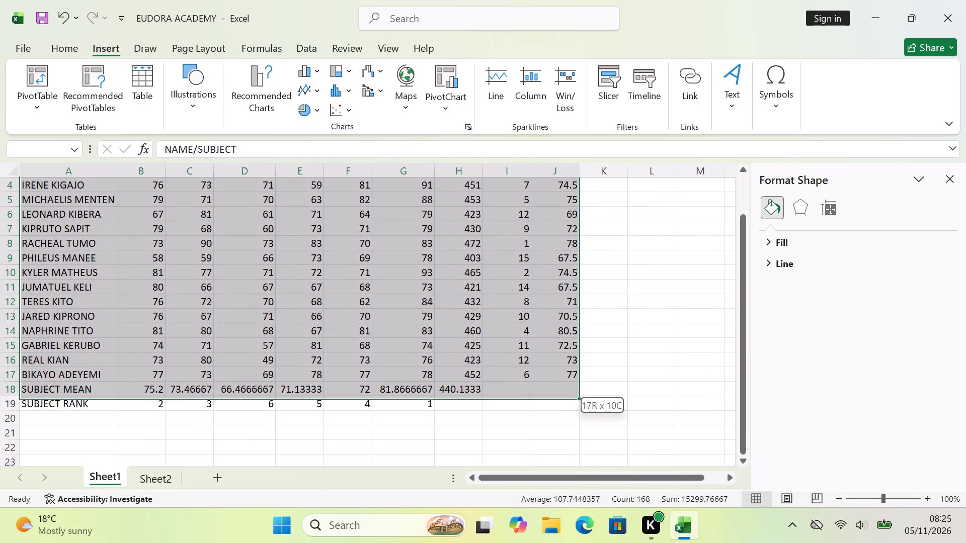
drag(579, 390, 579, 388)
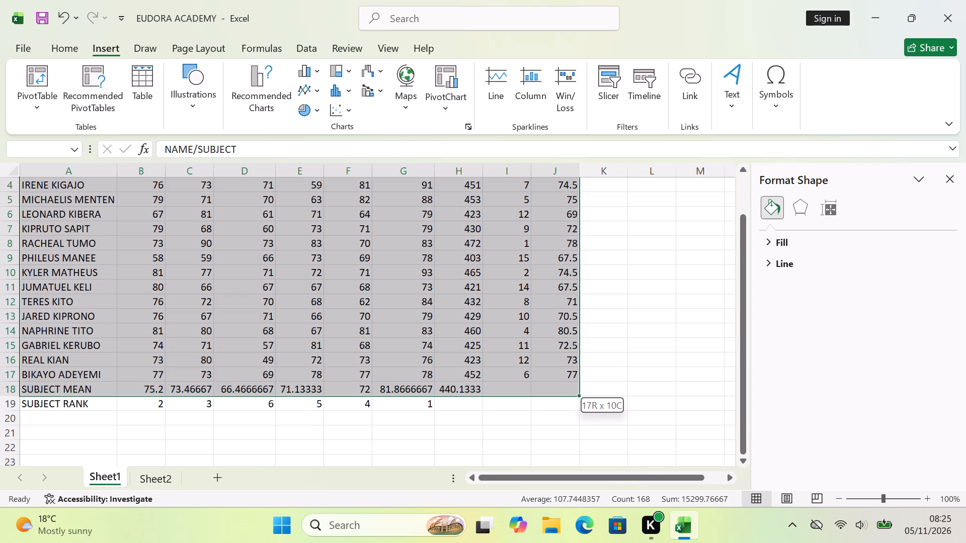
drag(579, 388, 579, 390)
drag(579, 390, 563, 425)
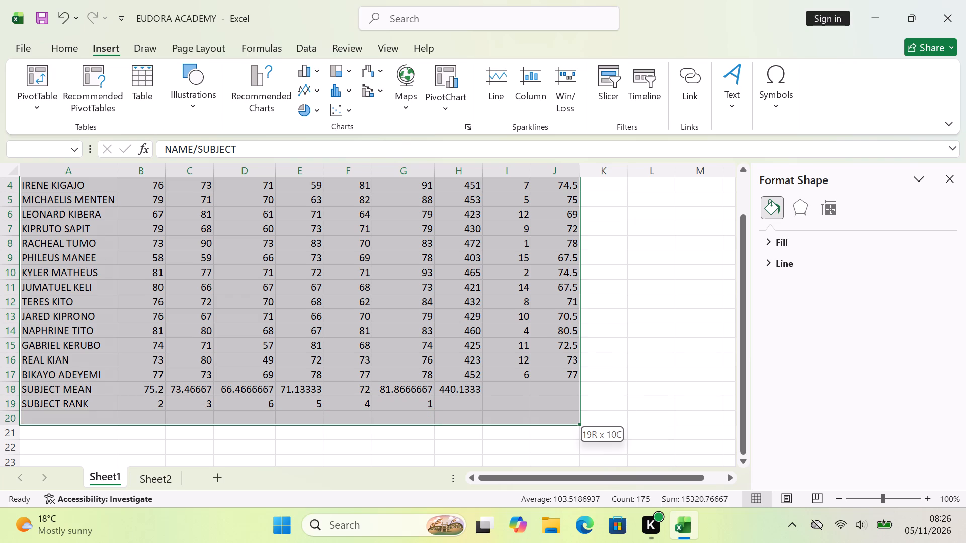
drag(563, 425, 559, 412)
drag(559, 412, 559, 410)
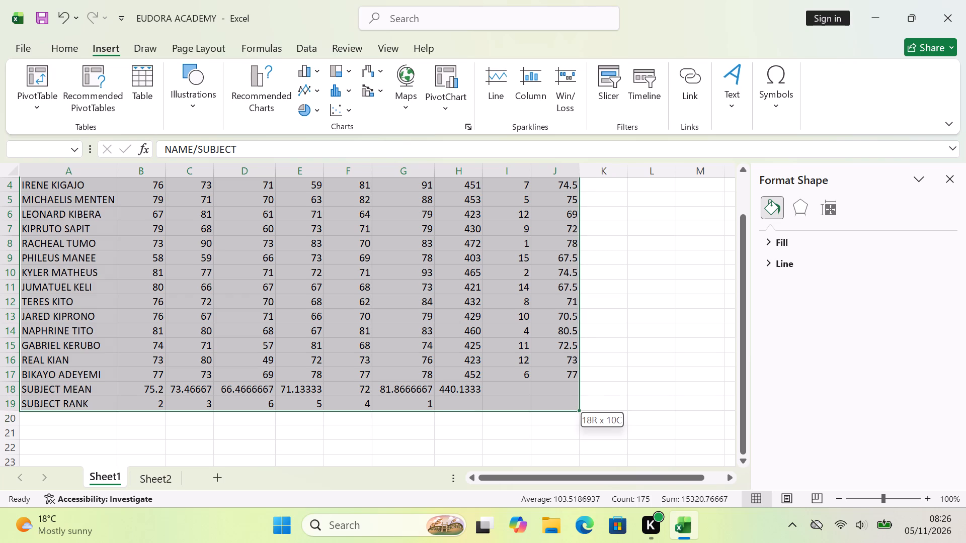
drag(559, 410, 559, 411)
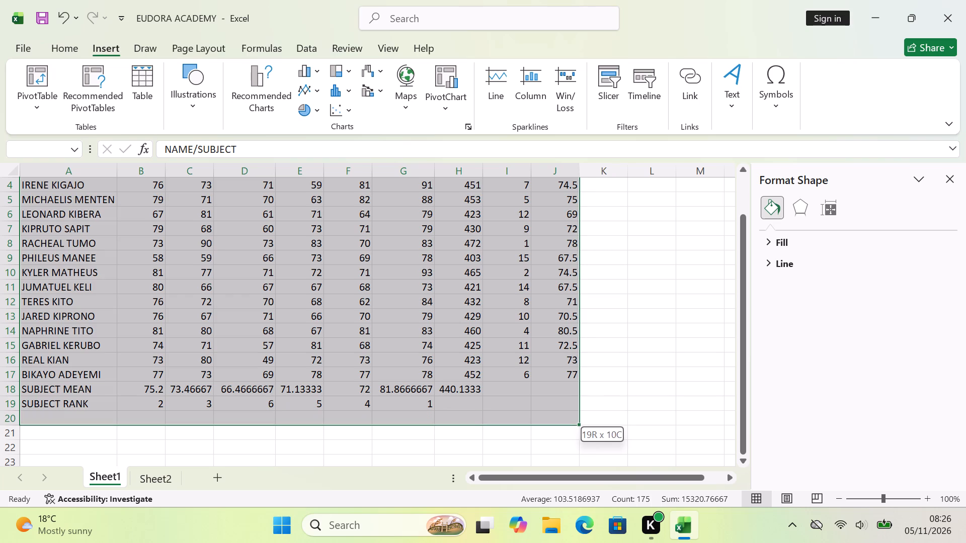
drag(559, 411, 558, 410)
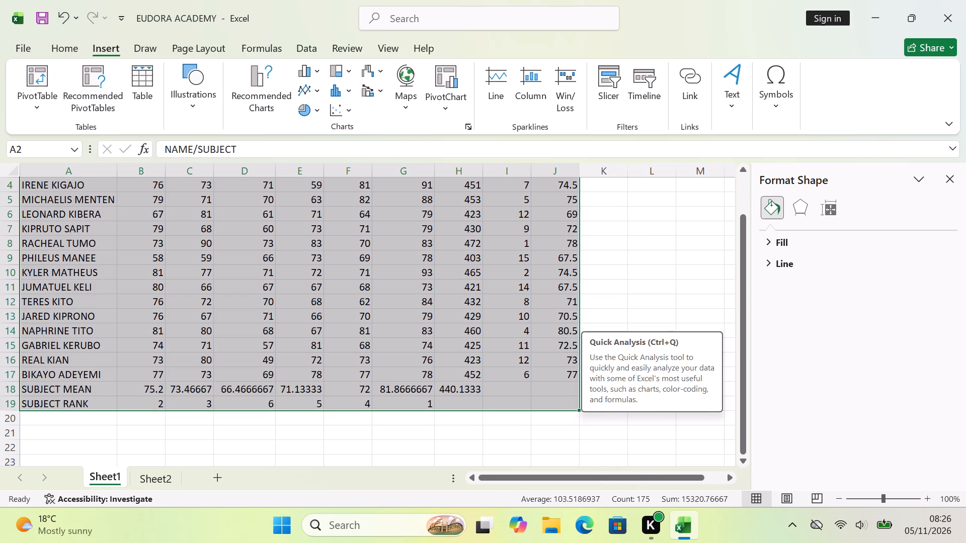
click(106, 49)
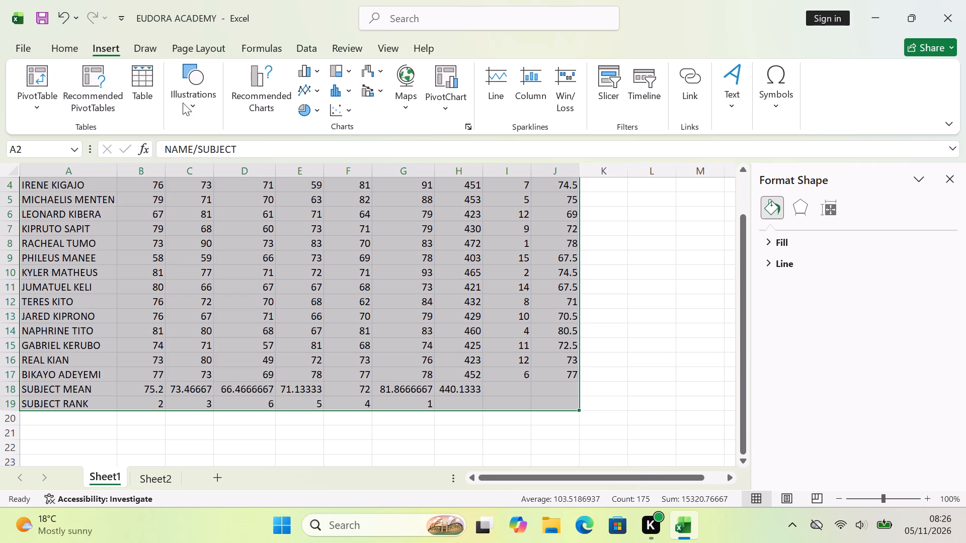
click(256, 101)
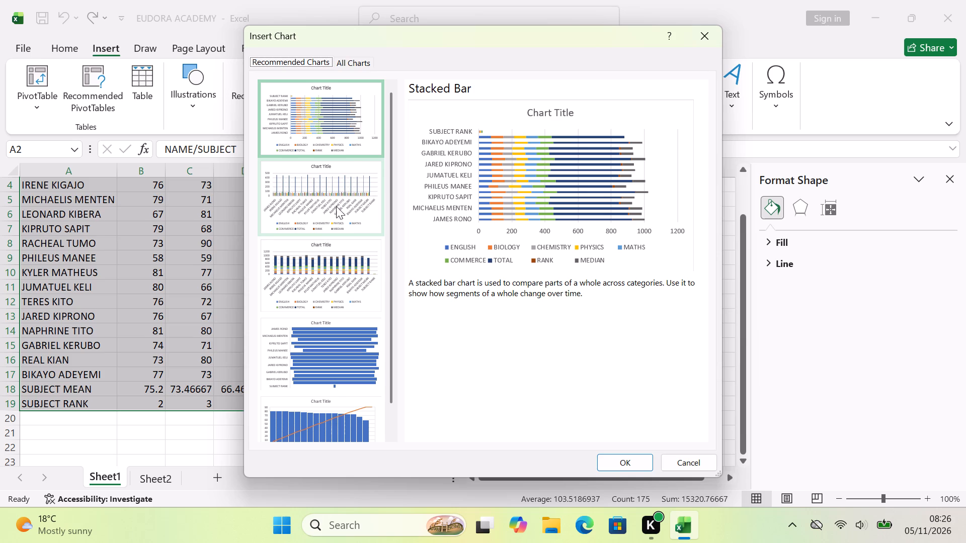
click(334, 260)
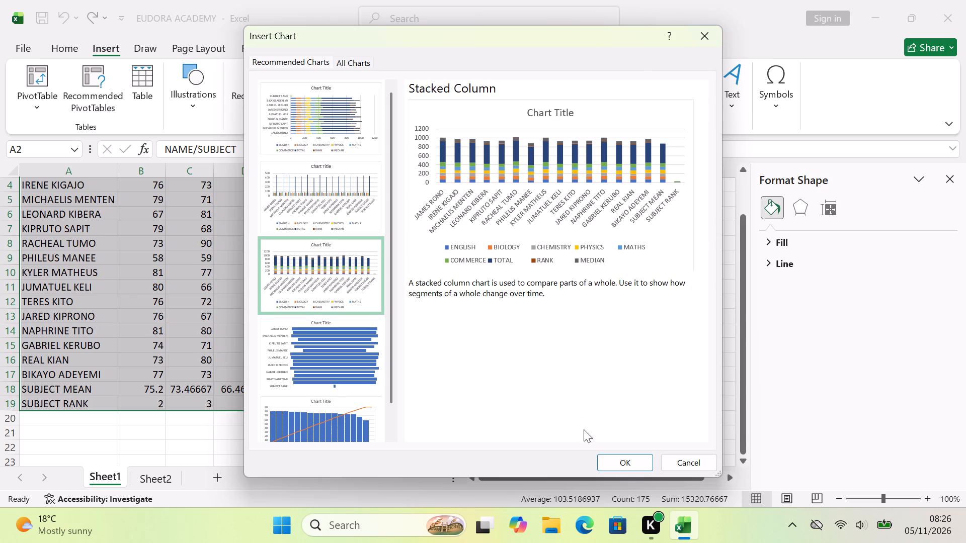
click(617, 468)
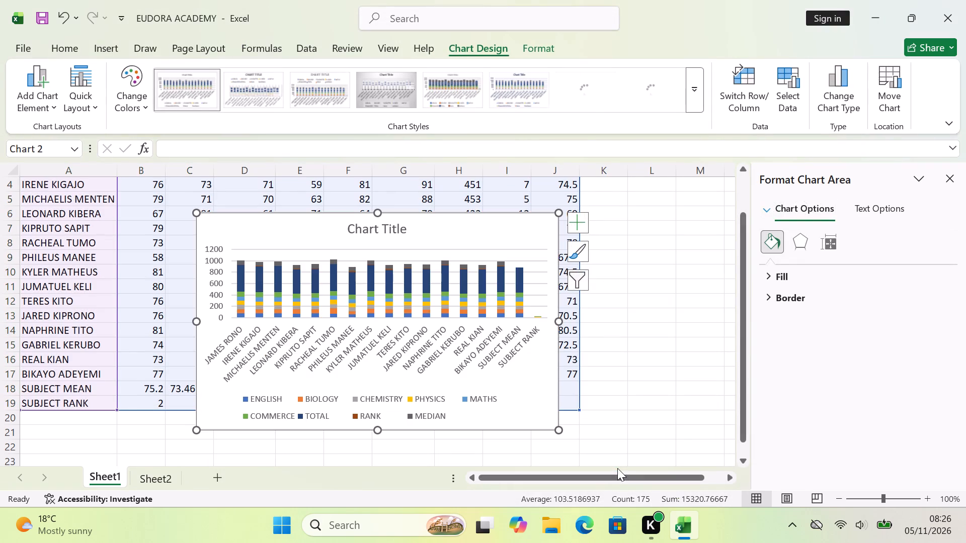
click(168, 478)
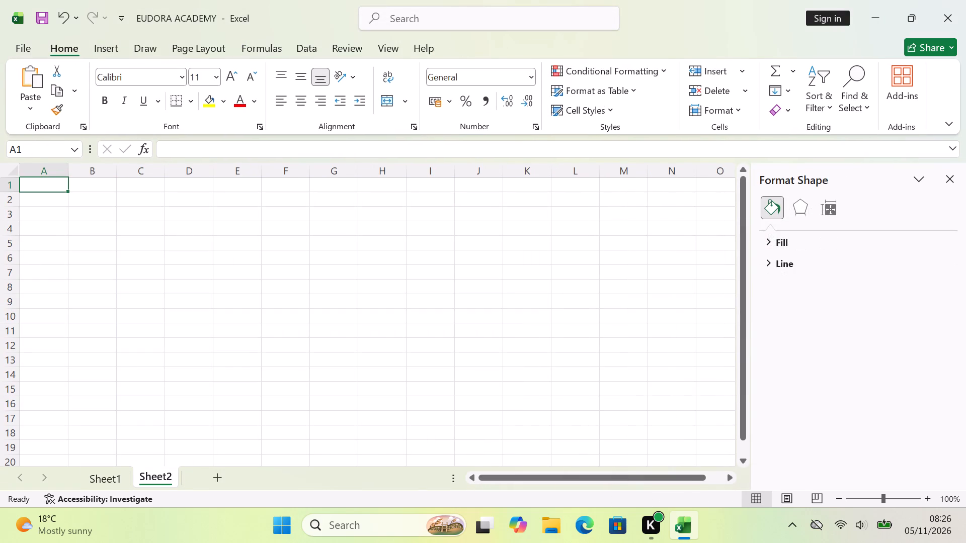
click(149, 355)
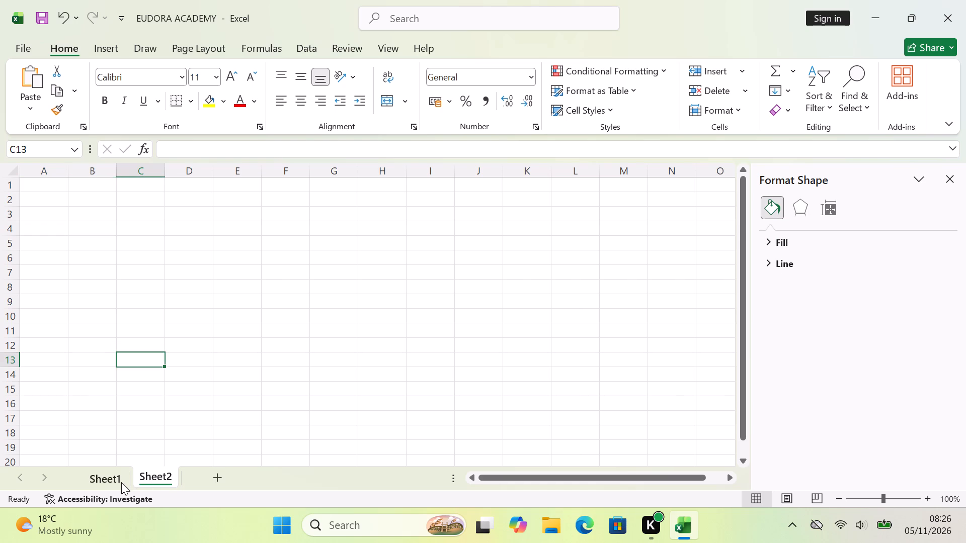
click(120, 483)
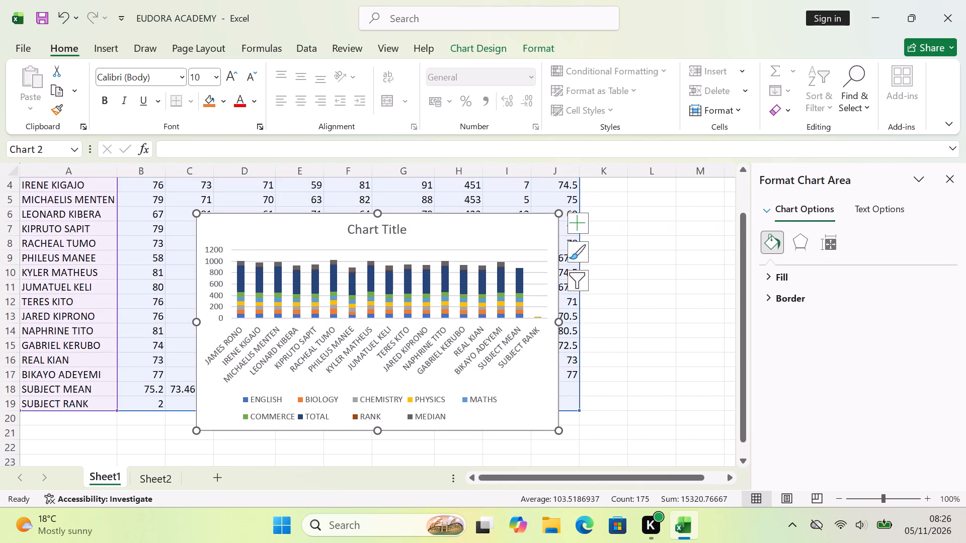
Shrink the stacked column chart slightly in width and height.
drag(554, 323, 560, 324)
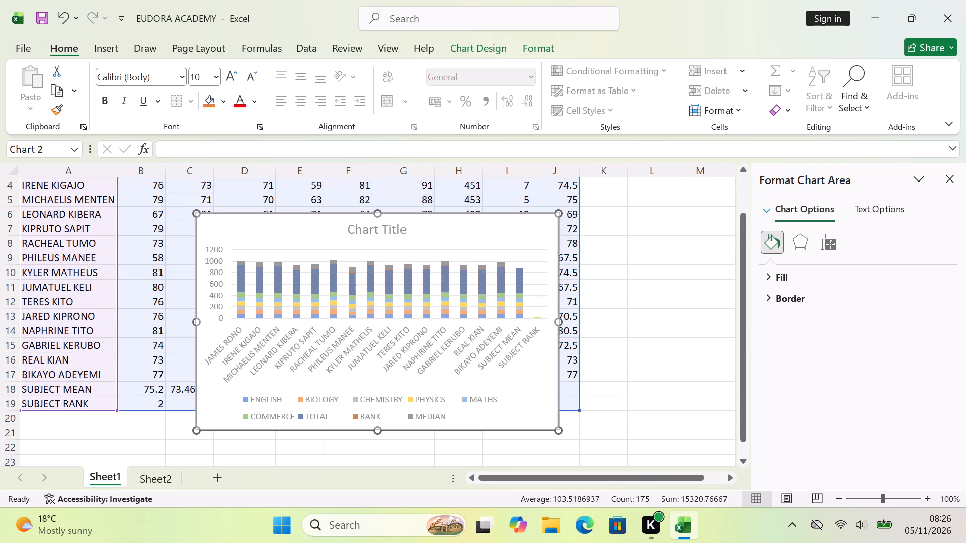
drag(560, 324, 548, 328)
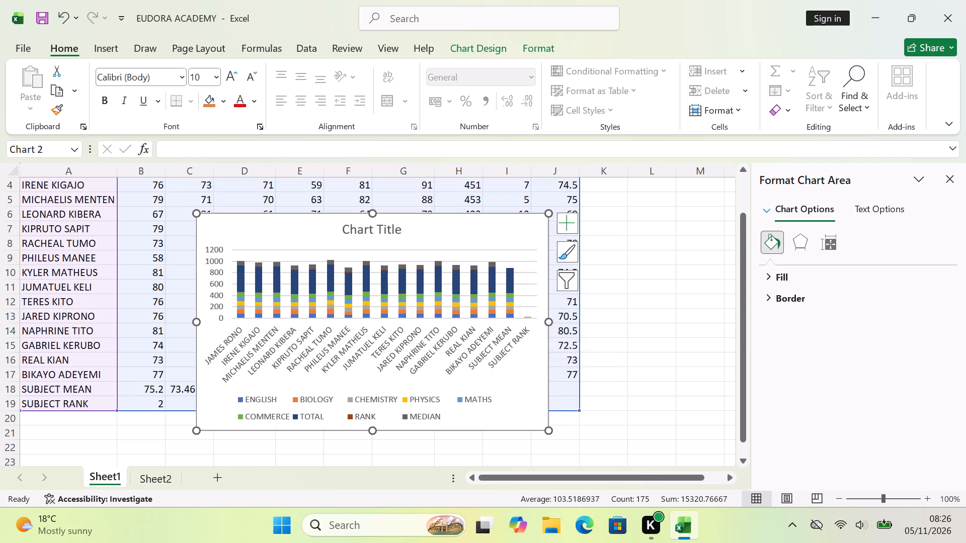
click(371, 211)
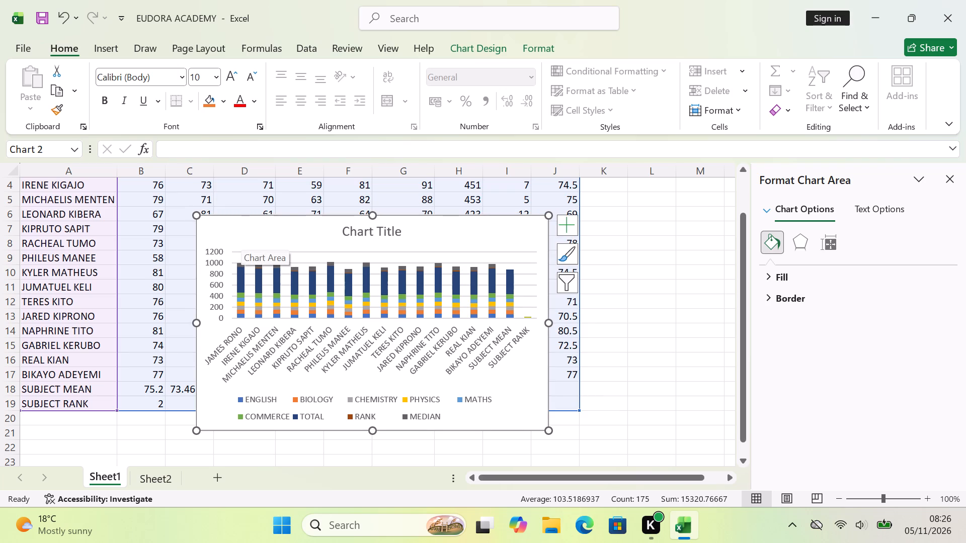
Move the stacked column chart off the results table so it starts at column K, beside the MEDIAN column, near row 1.
drag(241, 235, 400, 291)
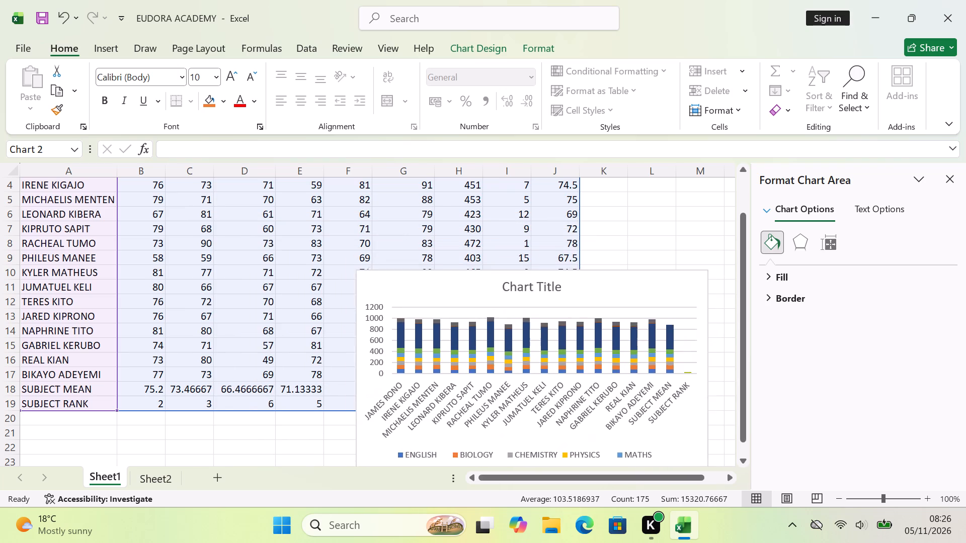
drag(400, 291, 358, 313)
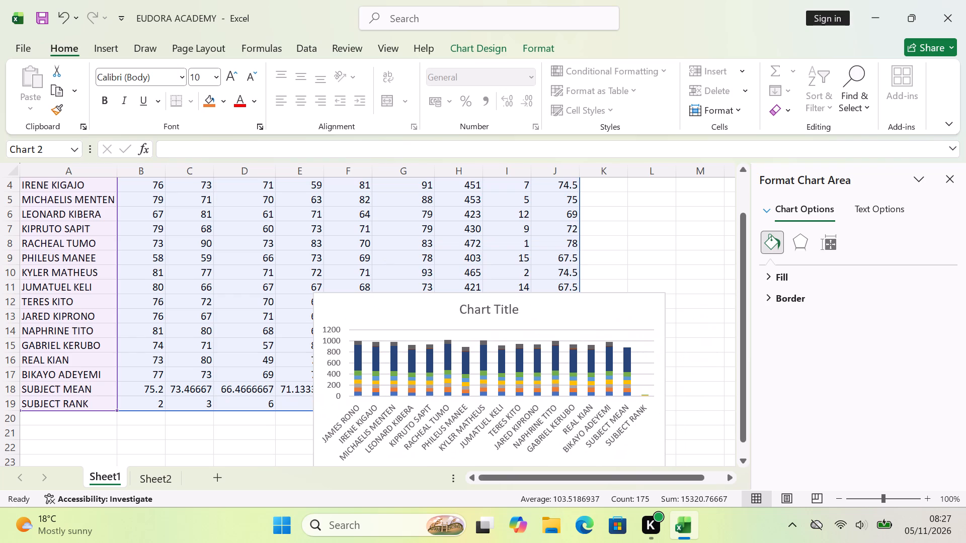
drag(358, 313, 605, 278)
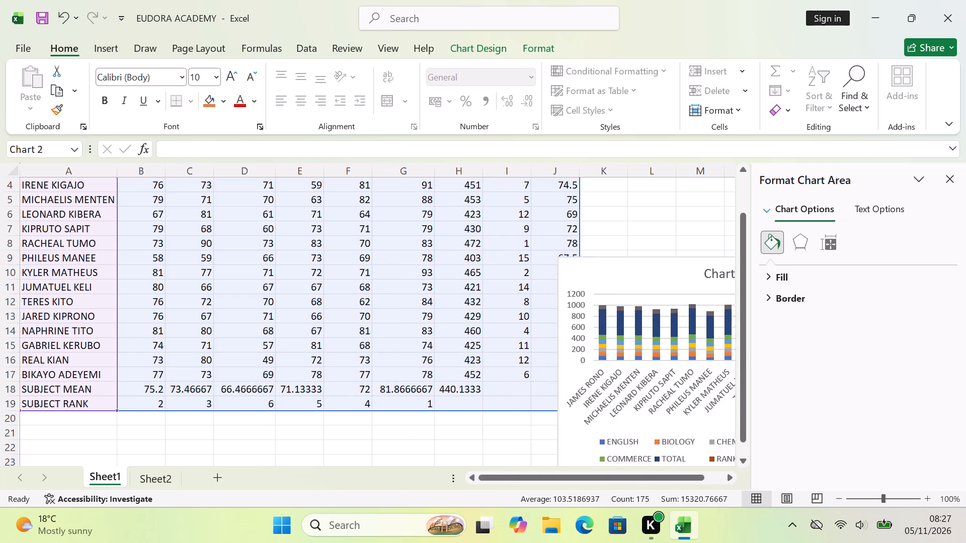
drag(605, 278, 621, 198)
scroll(502, 252, up, 2)
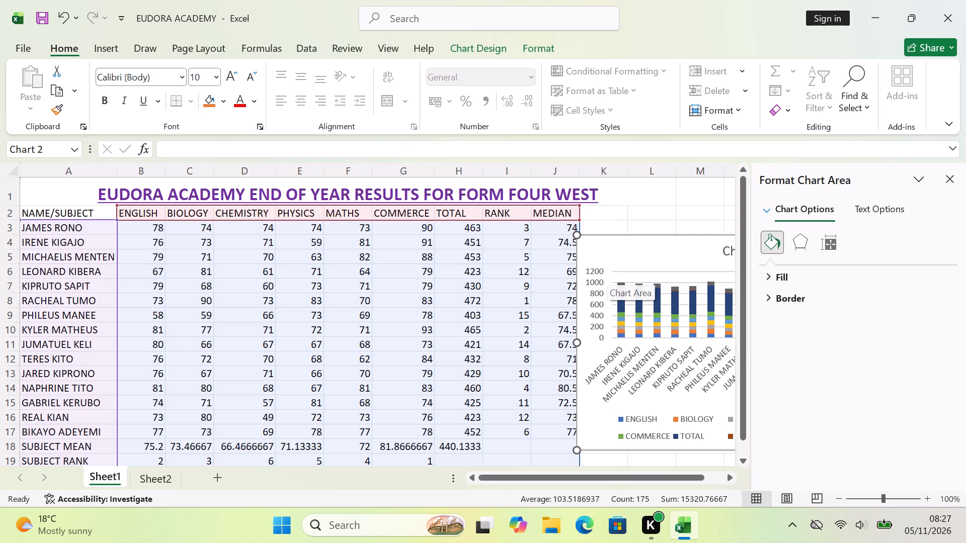
drag(594, 244, 594, 243)
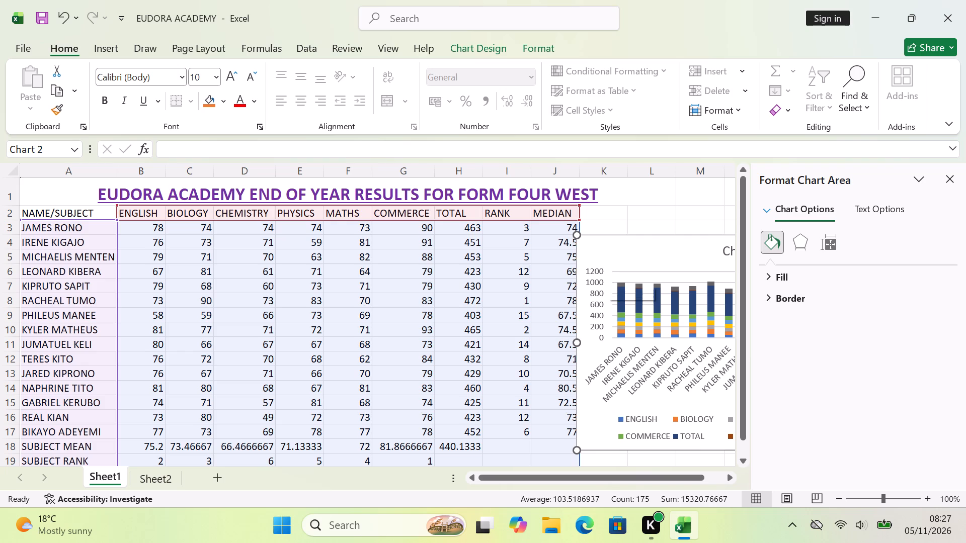
drag(594, 243, 599, 201)
Replace the chart's placeholder title with CHART FOR EUDORA ACADEMY END OF YEAR RESULTS.
scroll(599, 201, left, 7)
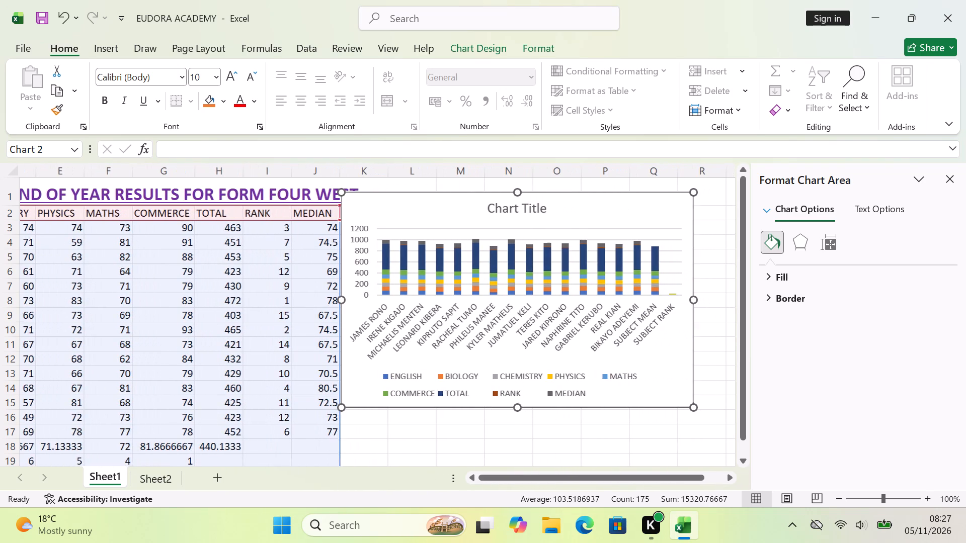
click(524, 205)
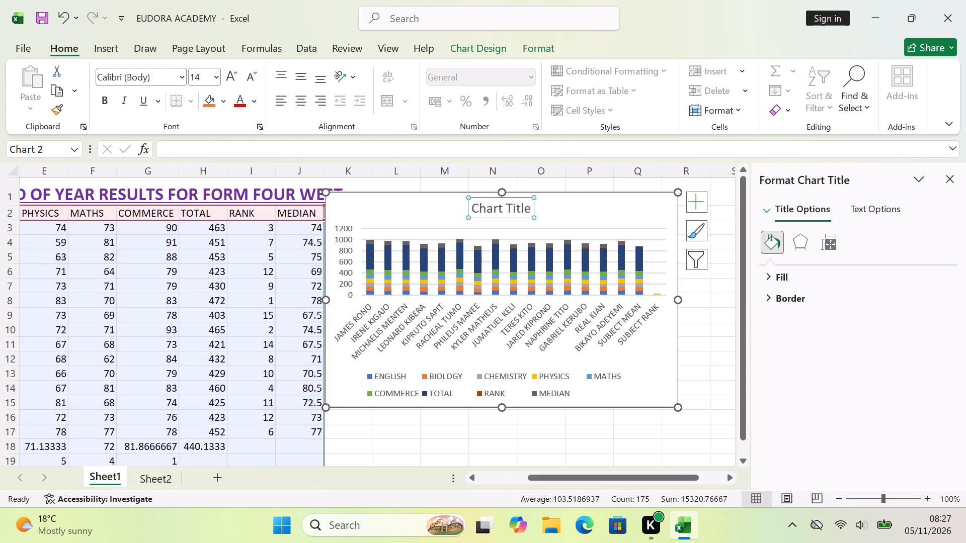
key(c)
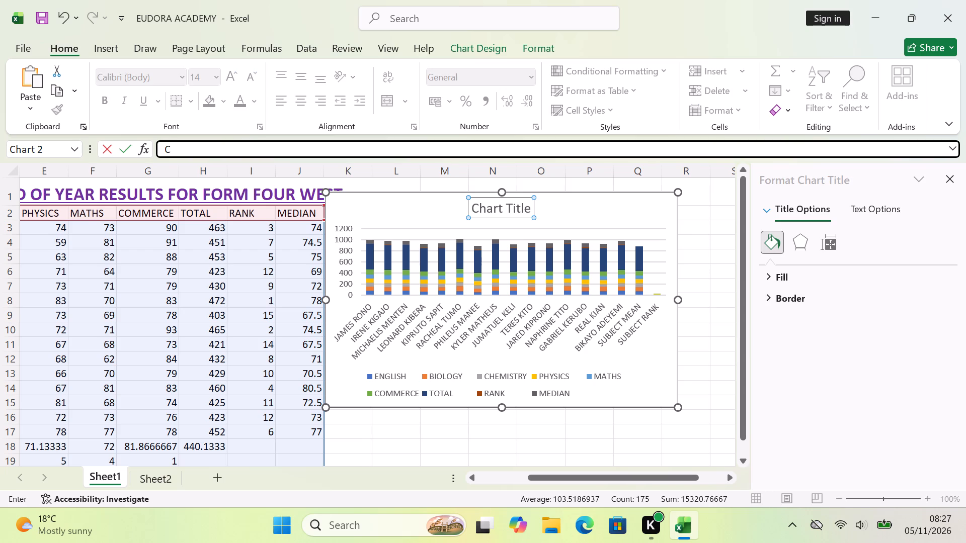
click(505, 203)
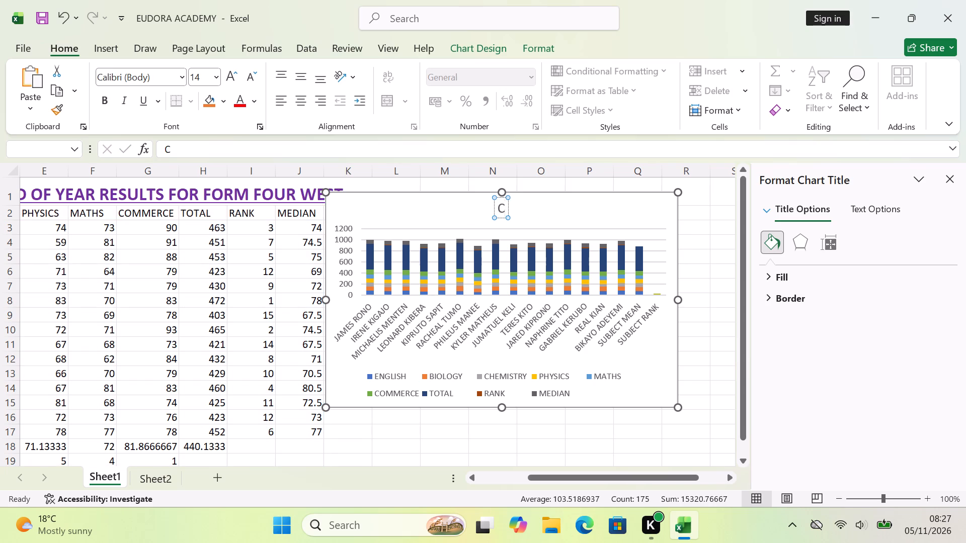
text(HART)
key(space)
text(FOR)
key(space)
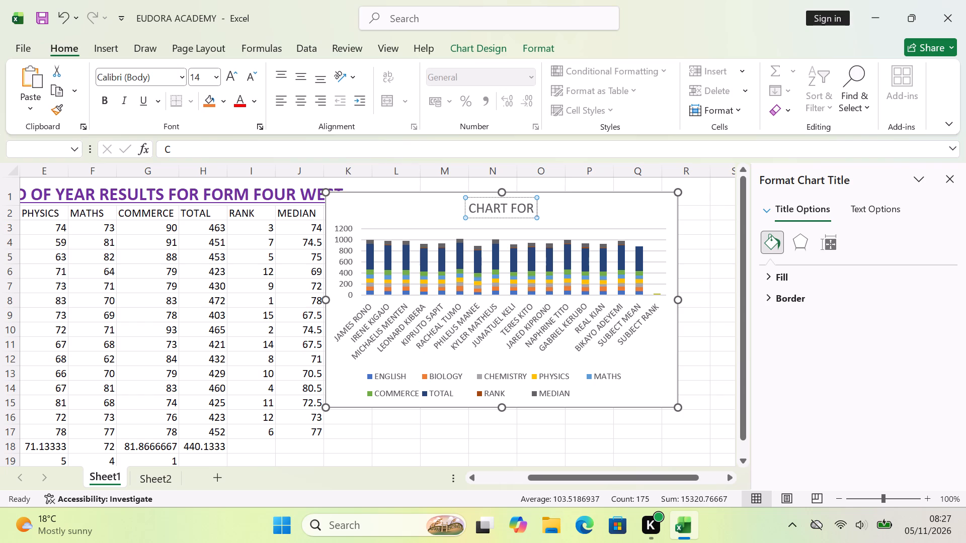
text(EUDORA)
key(space)
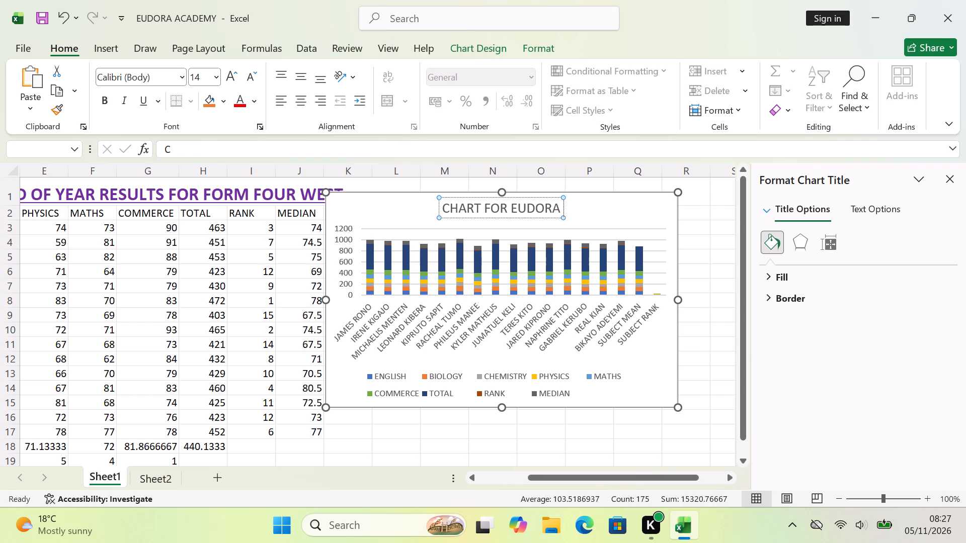
key(a)
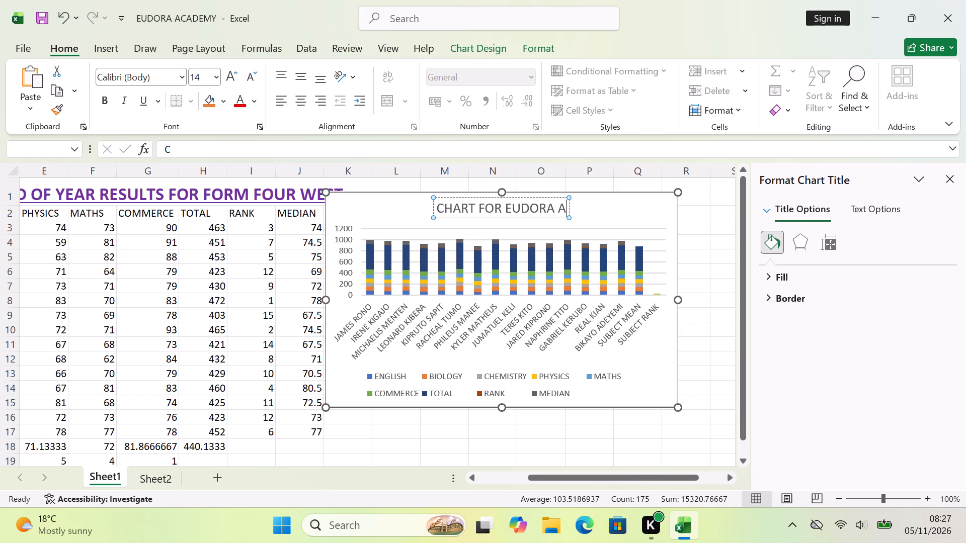
key(c)
text(ADE)
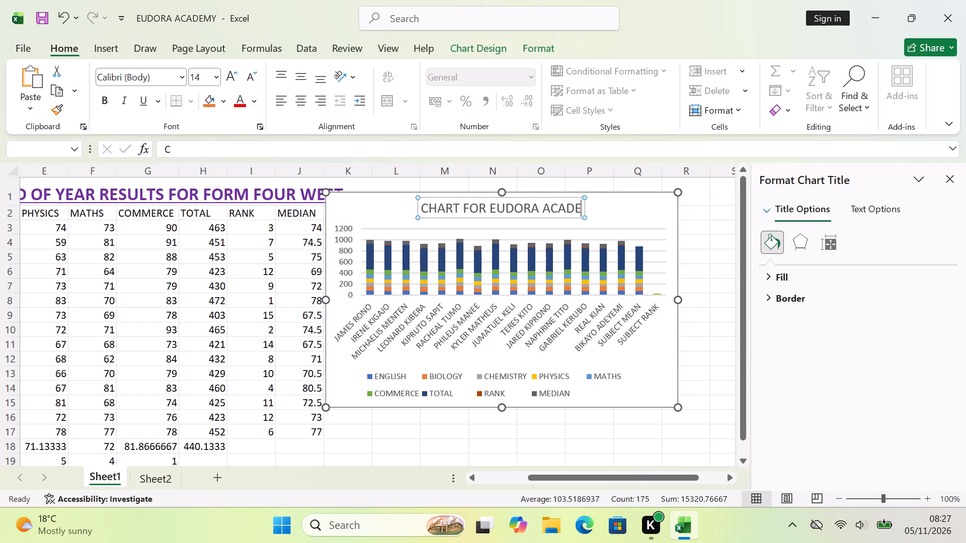
text(MY)
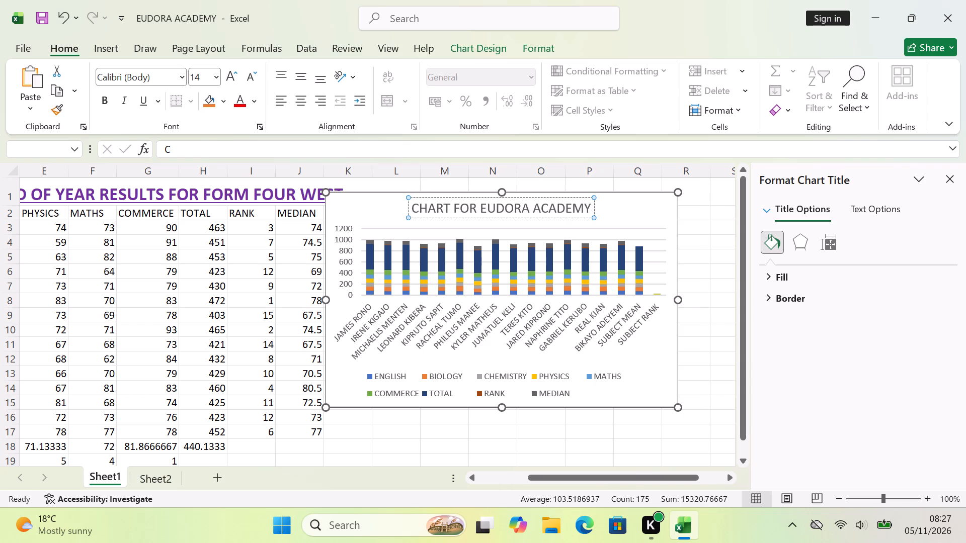
key(space)
text(ED)
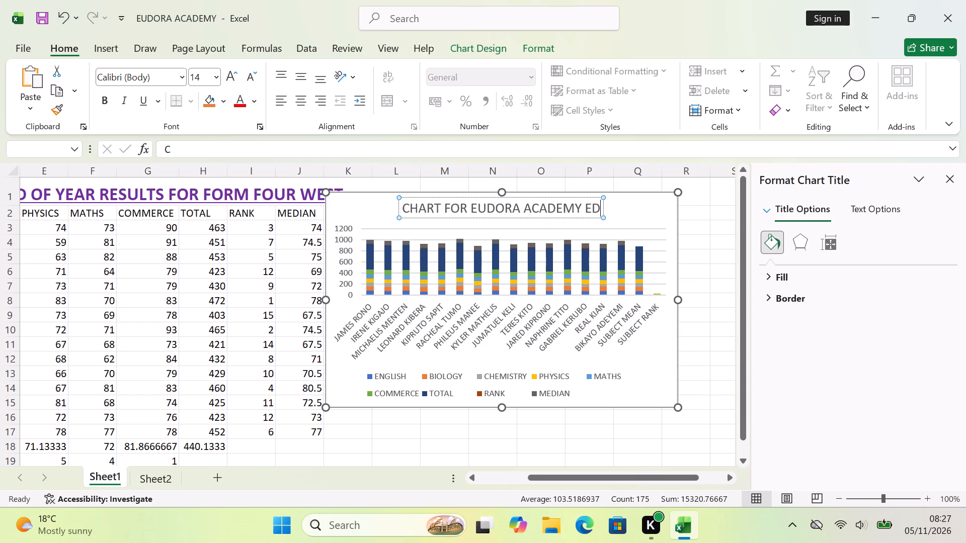
key(BackSpace)
text(ND)
key(space)
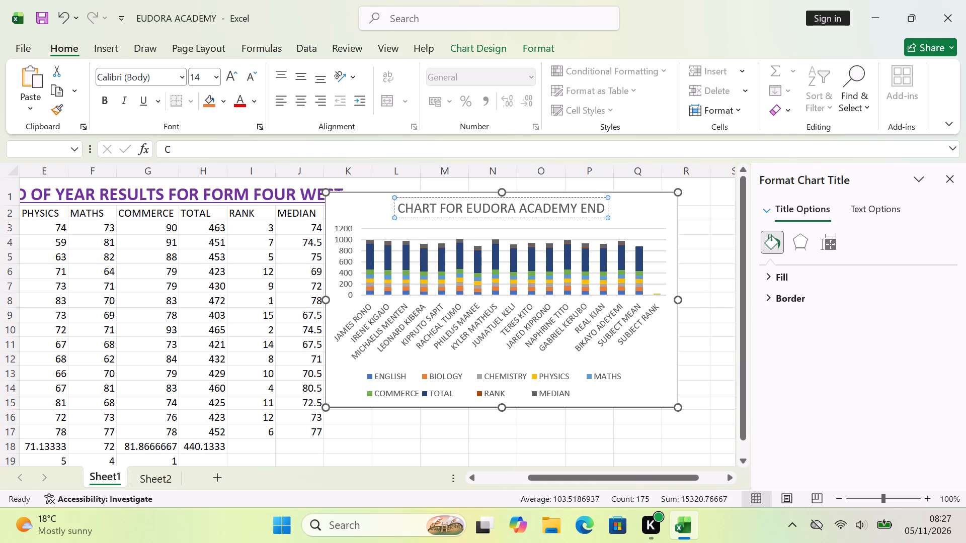
text(OF YEAR)
key(space)
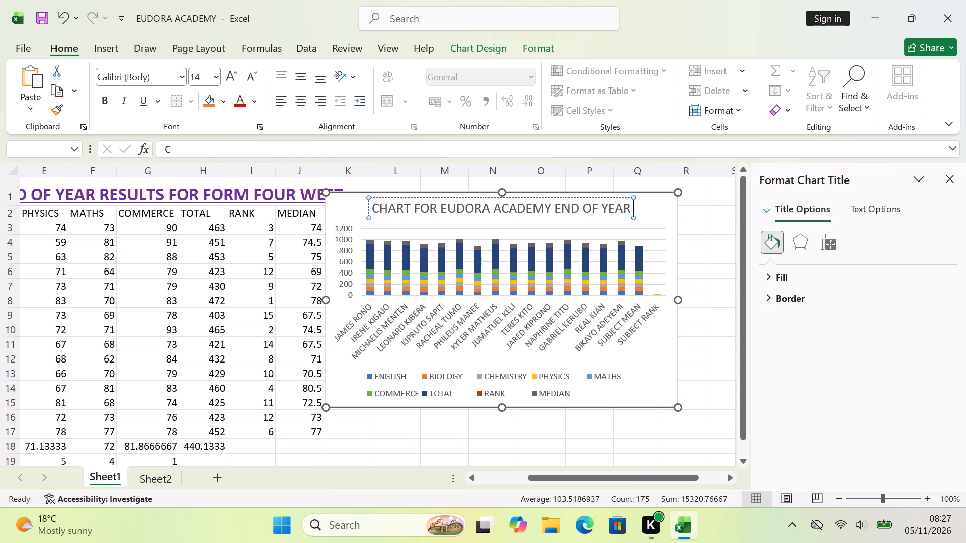
text(RESUL)
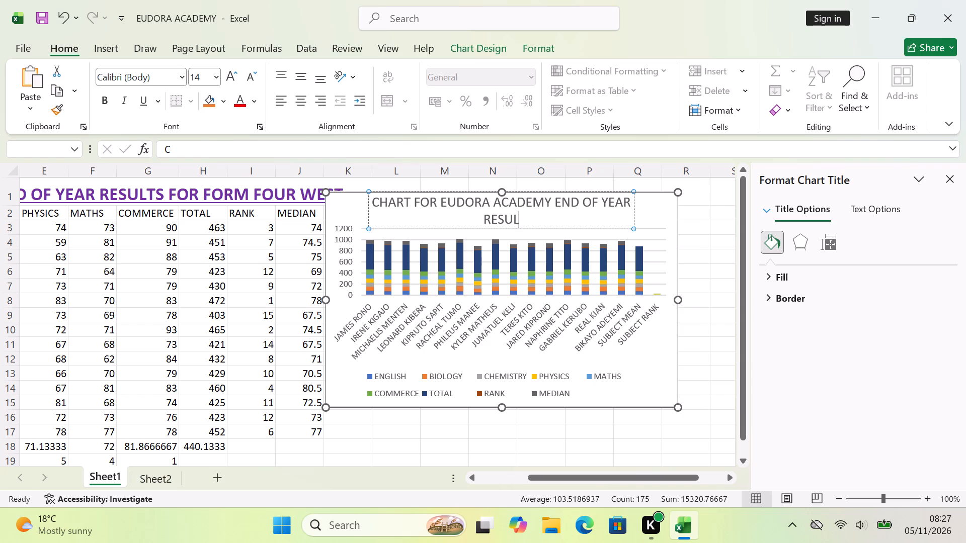
text(TS)
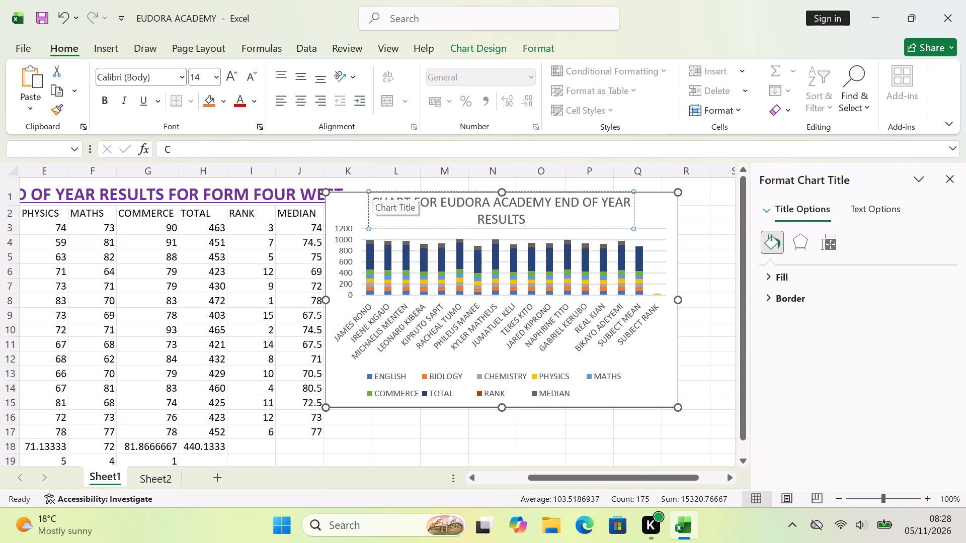
Format the whole chart title as bold, italic and underlined, with font size 16 and the standard purple colour.
drag(372, 199, 614, 203)
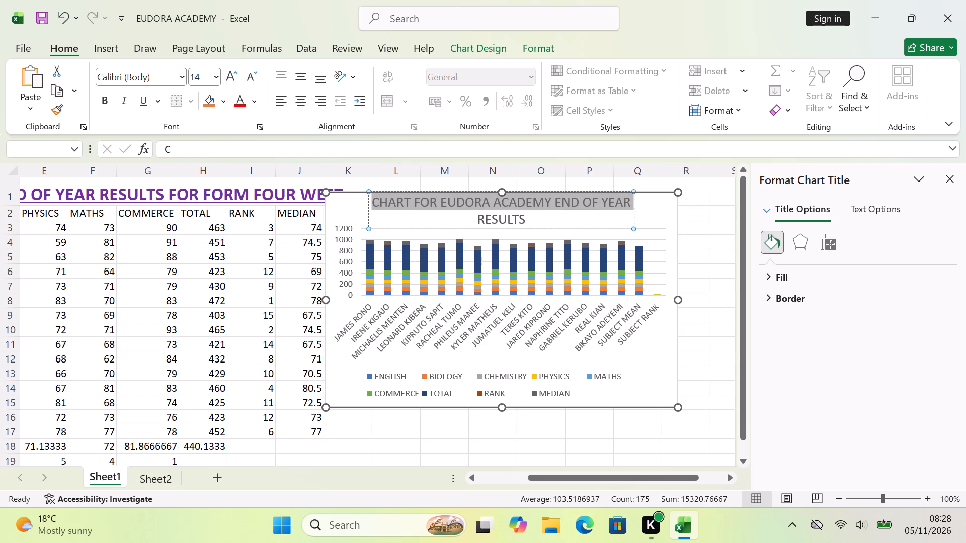
drag(614, 203, 615, 218)
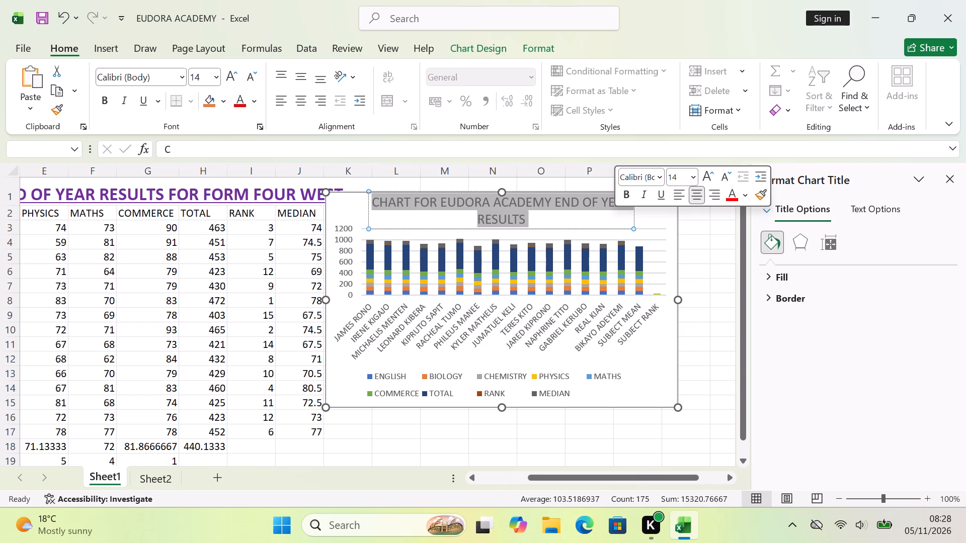
click(631, 192)
click(650, 197)
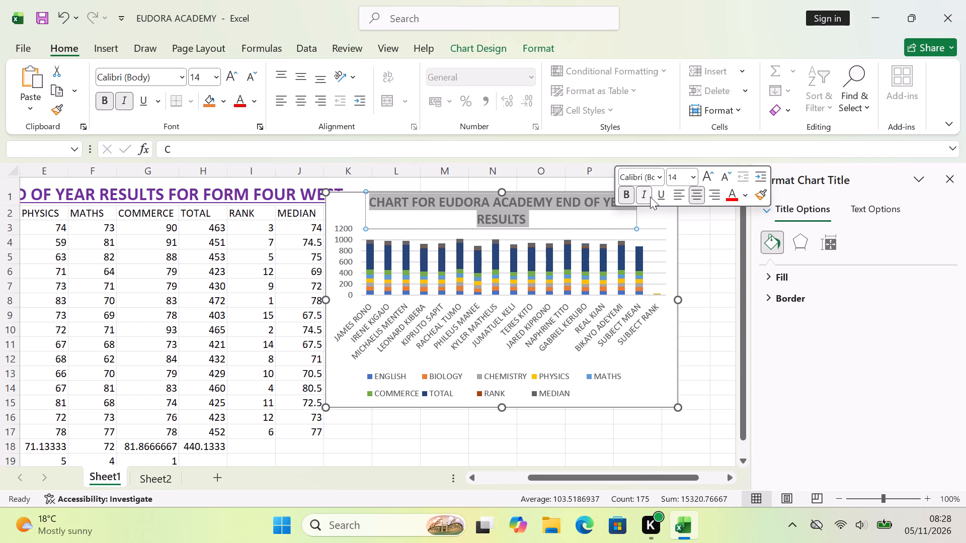
click(662, 199)
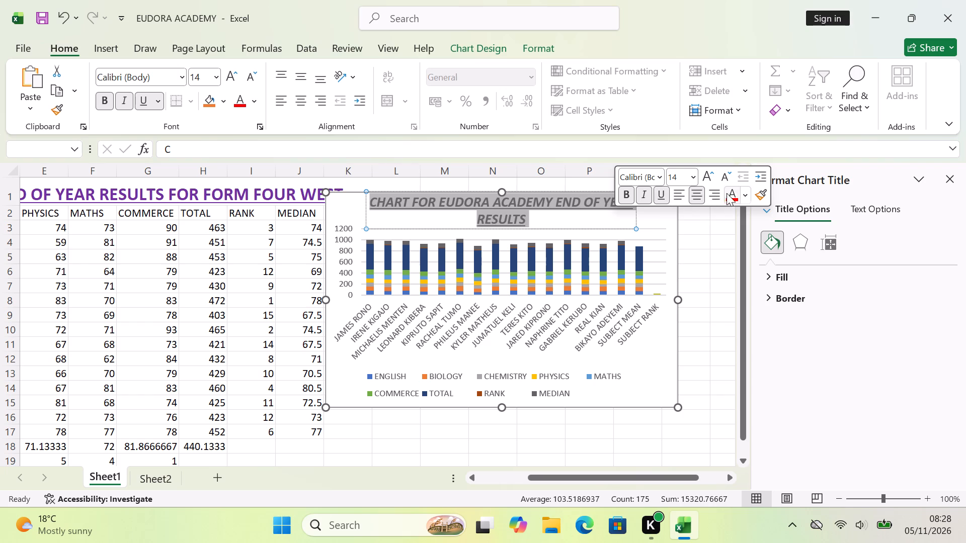
click(692, 179)
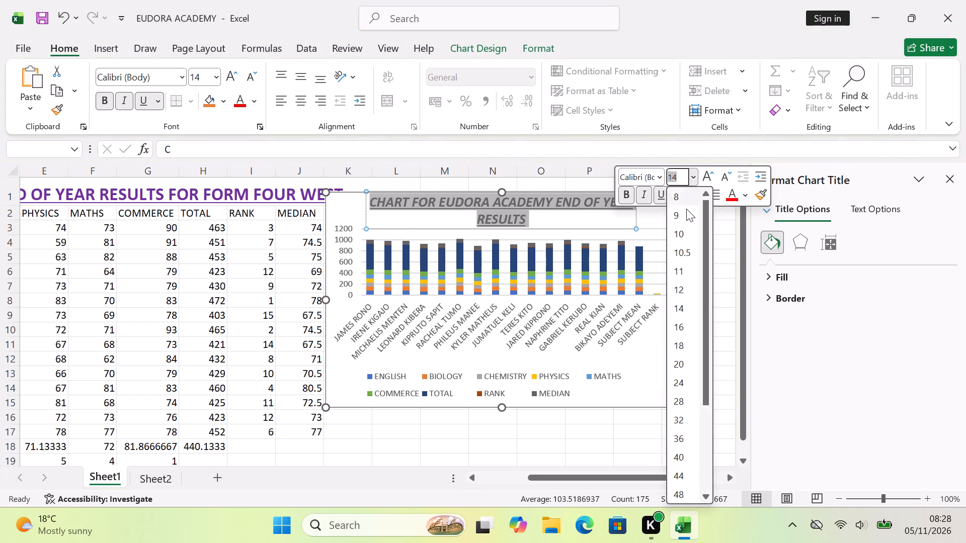
click(684, 325)
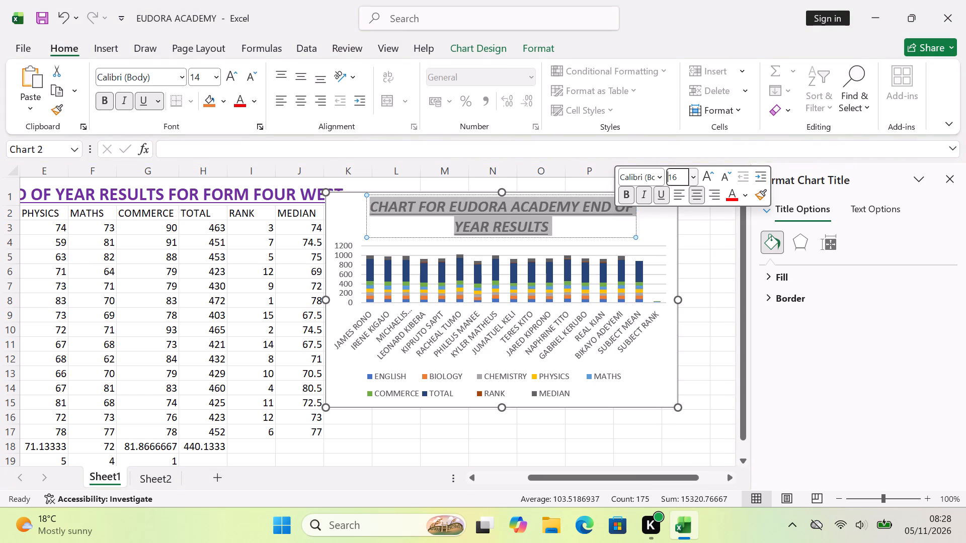
click(745, 194)
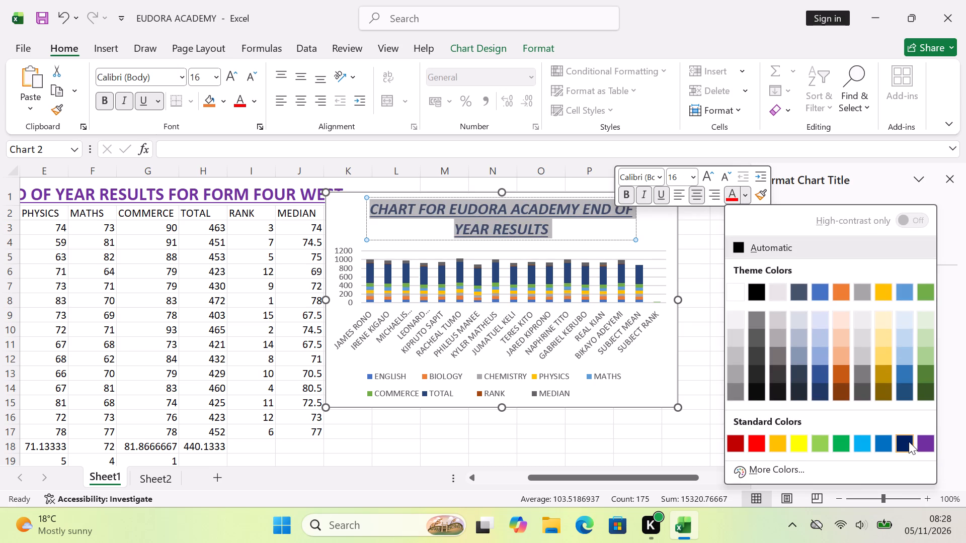
click(923, 443)
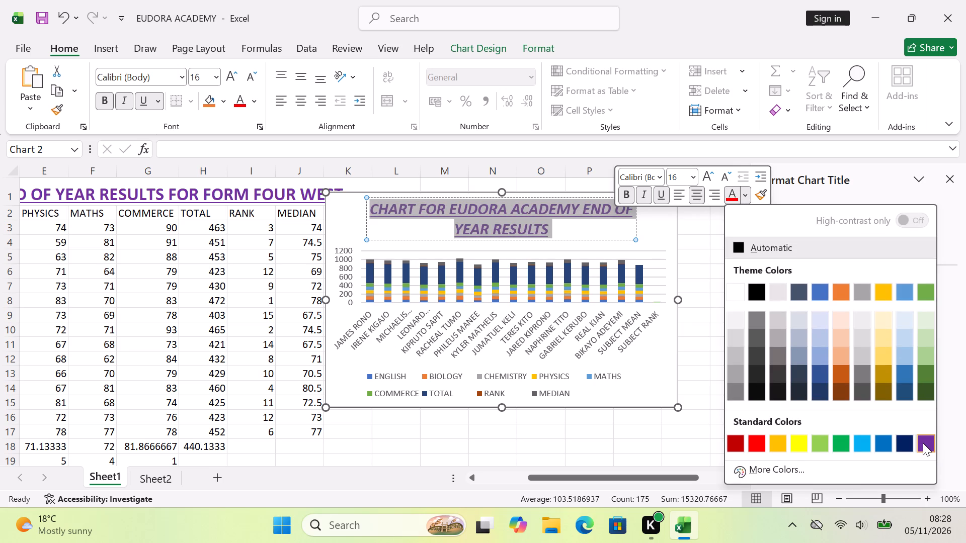
click(717, 368)
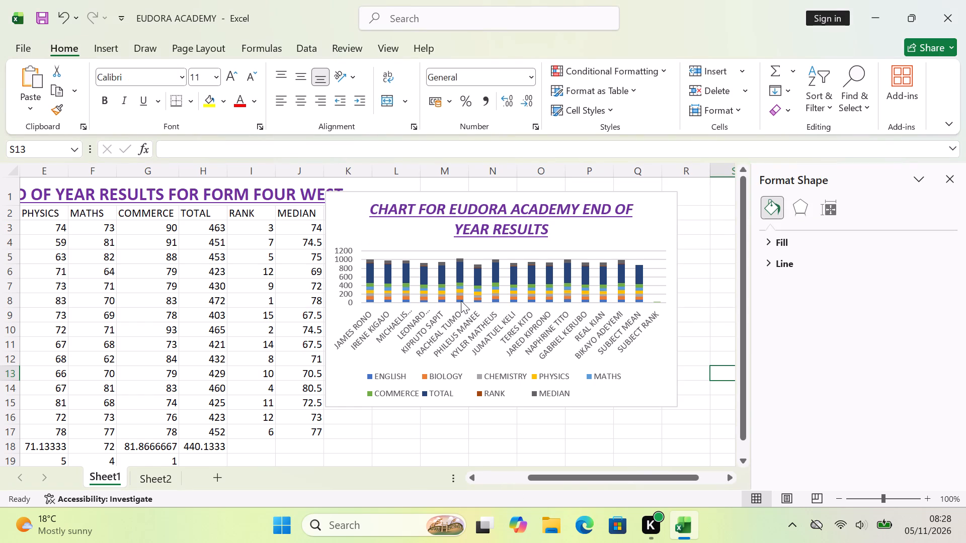
Review the titled chart alongside the results table from top to bottom.
scroll(437, 276, down, 1)
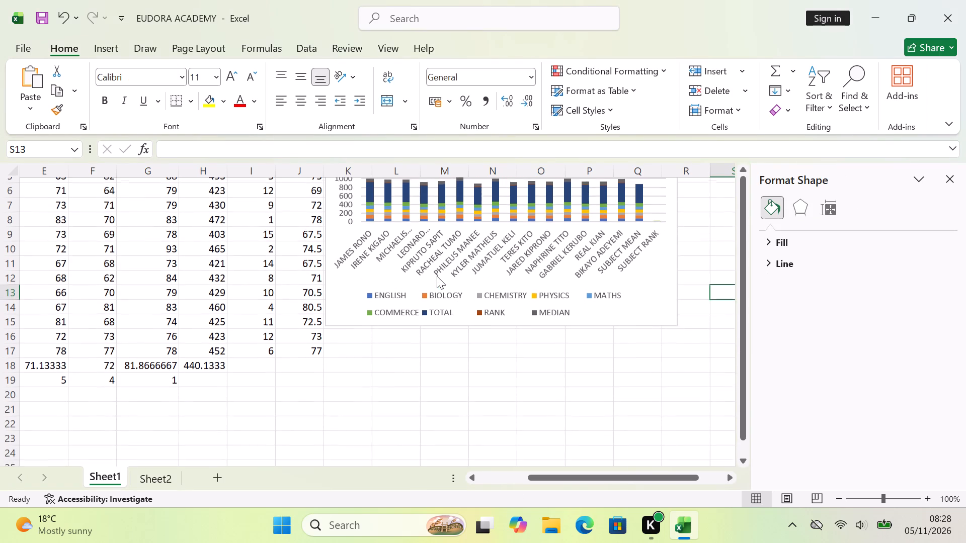
scroll(437, 276, up, 1)
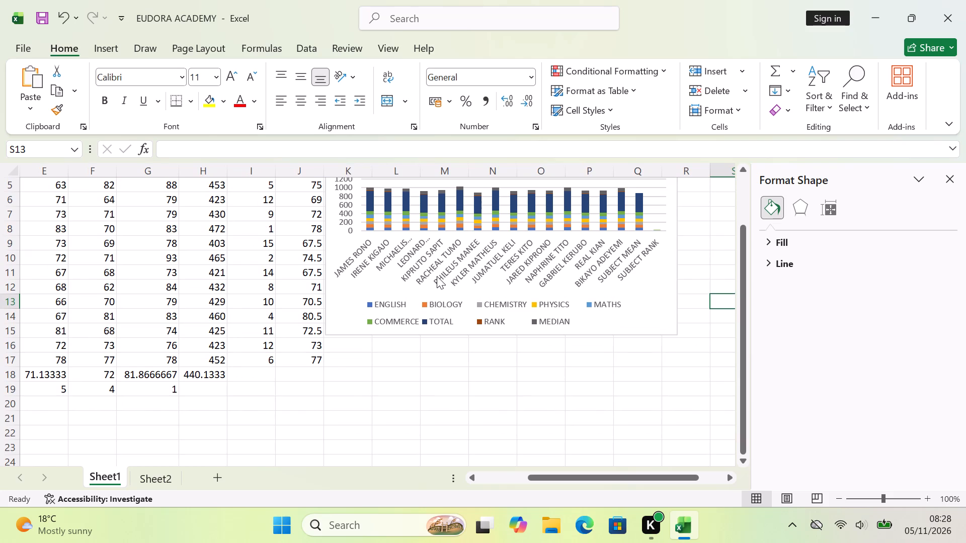
scroll(437, 276, up, 2)
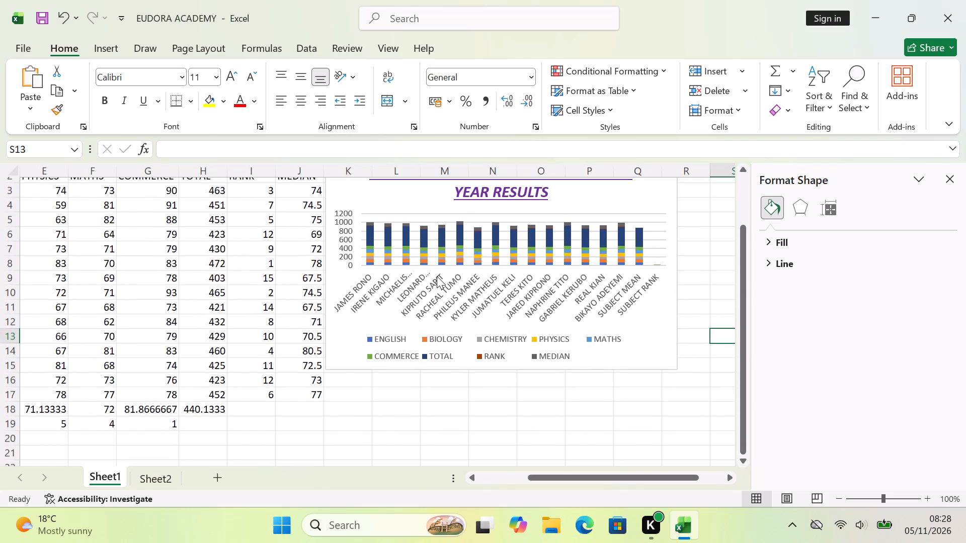
scroll(437, 276, up, 2)
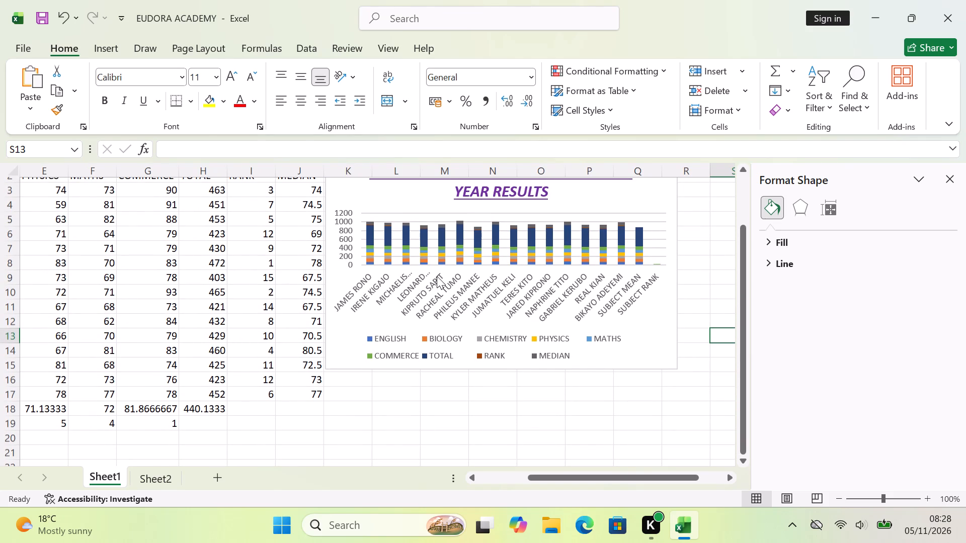
scroll(437, 276, up, 1)
scroll(243, 300, up, 1)
scroll(243, 300, right, 2)
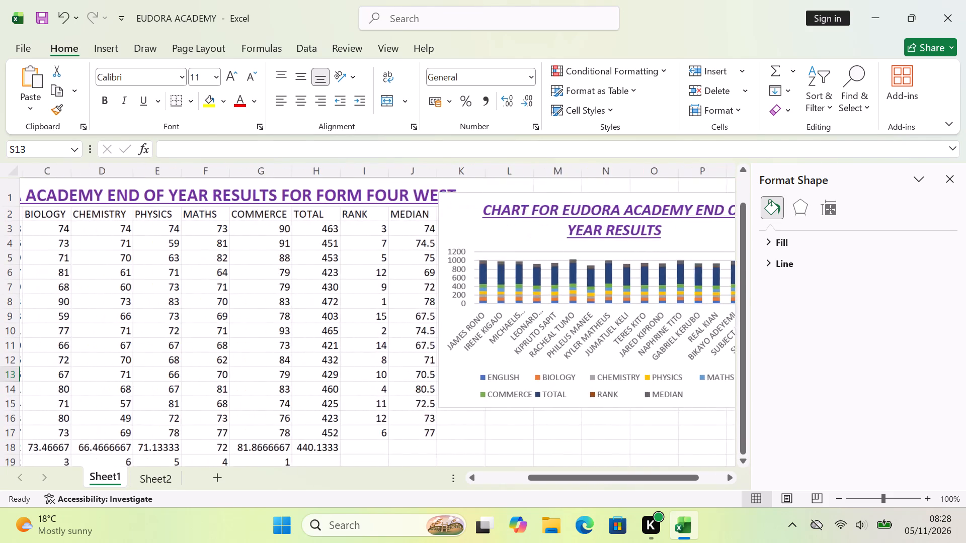
Check the results table and the stacked column chart across their full width and down to the subject mean and rank rows.
scroll(243, 300, right, 3)
scroll(243, 300, left, 1)
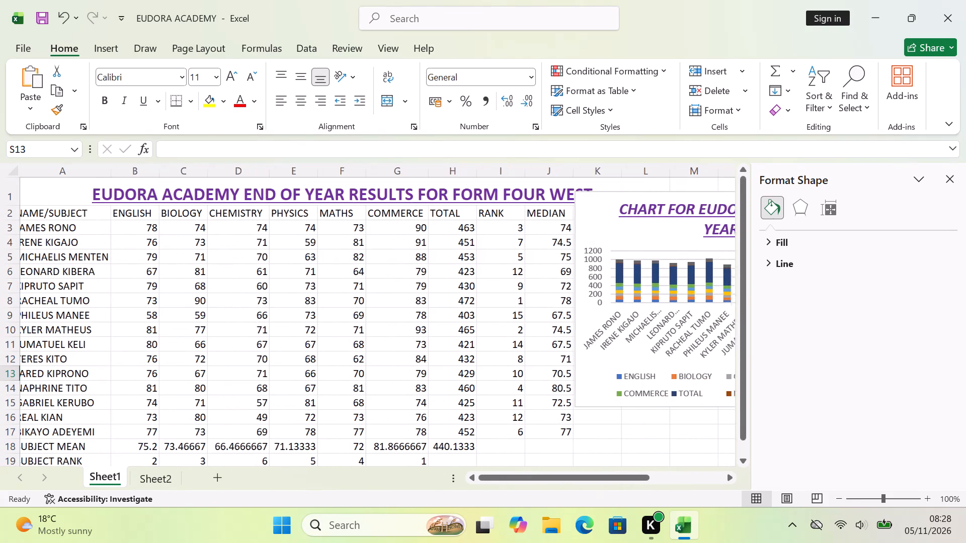
scroll(243, 300, left, 2)
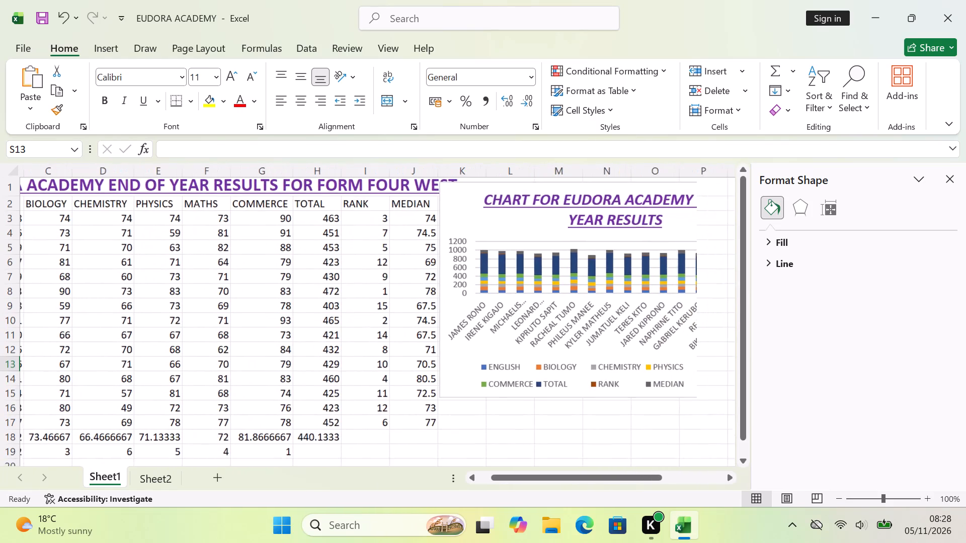
scroll(243, 300, left, 1)
scroll(243, 300, down, 1)
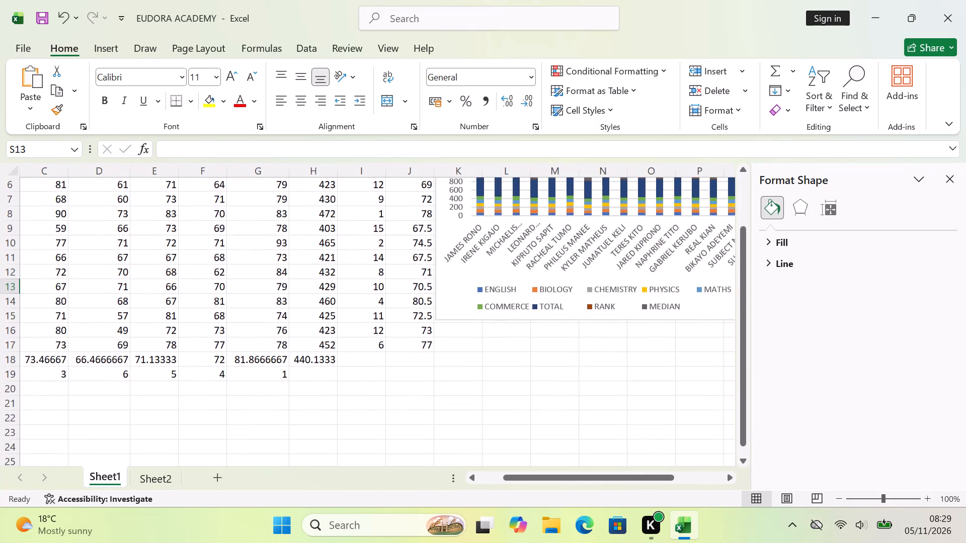
scroll(243, 300, down, 2)
scroll(243, 300, right, 1)
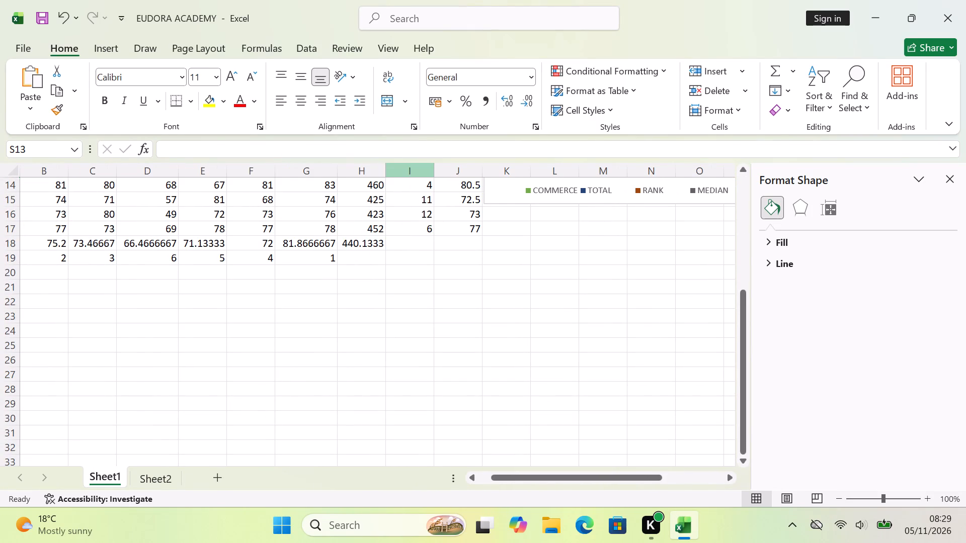
Save a copy of the workbook in the Documents folder as EUDORA ACADEMY, in Excel Workbook format.
click(28, 44)
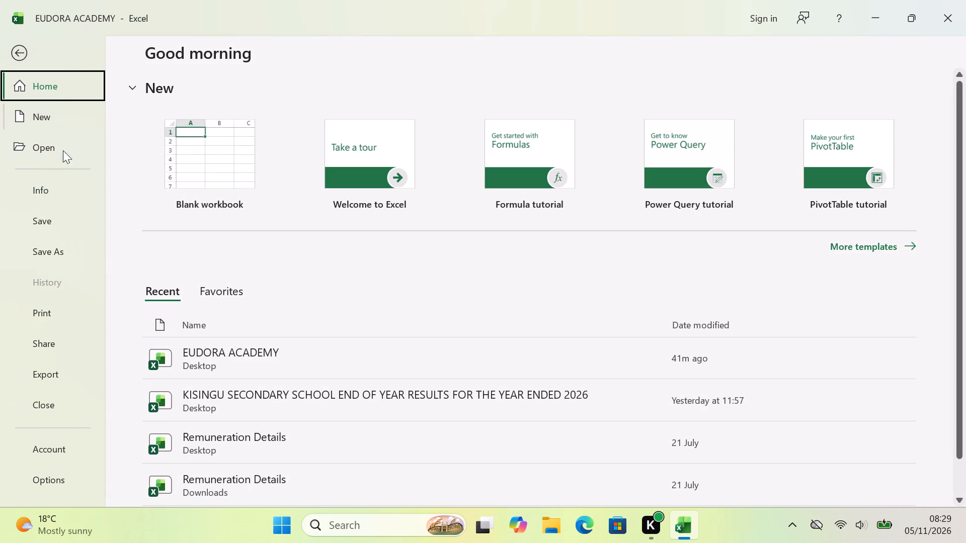
click(55, 247)
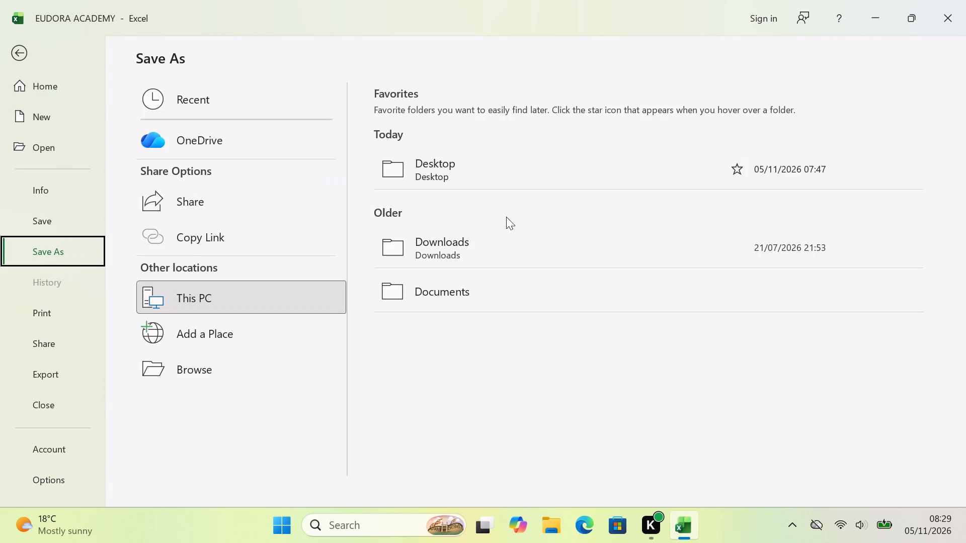
click(507, 274)
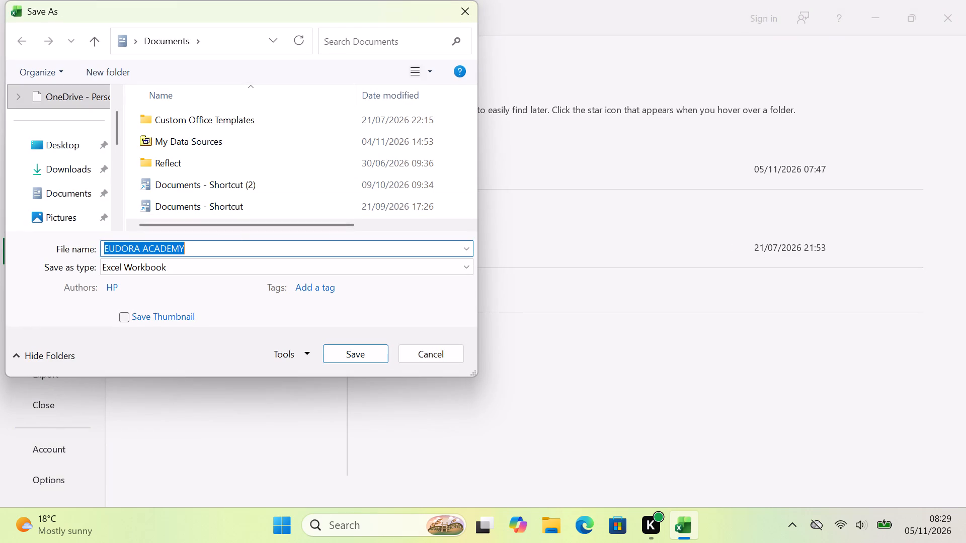
click(347, 355)
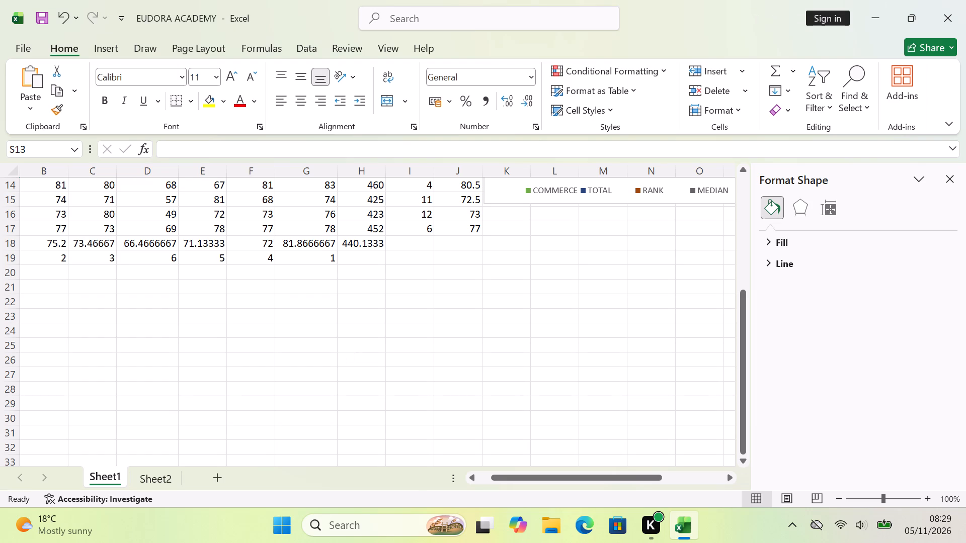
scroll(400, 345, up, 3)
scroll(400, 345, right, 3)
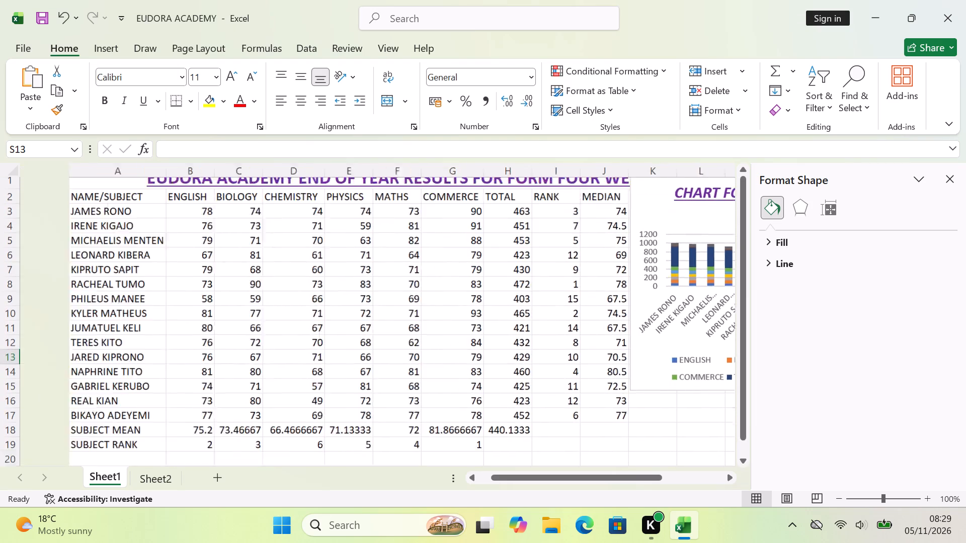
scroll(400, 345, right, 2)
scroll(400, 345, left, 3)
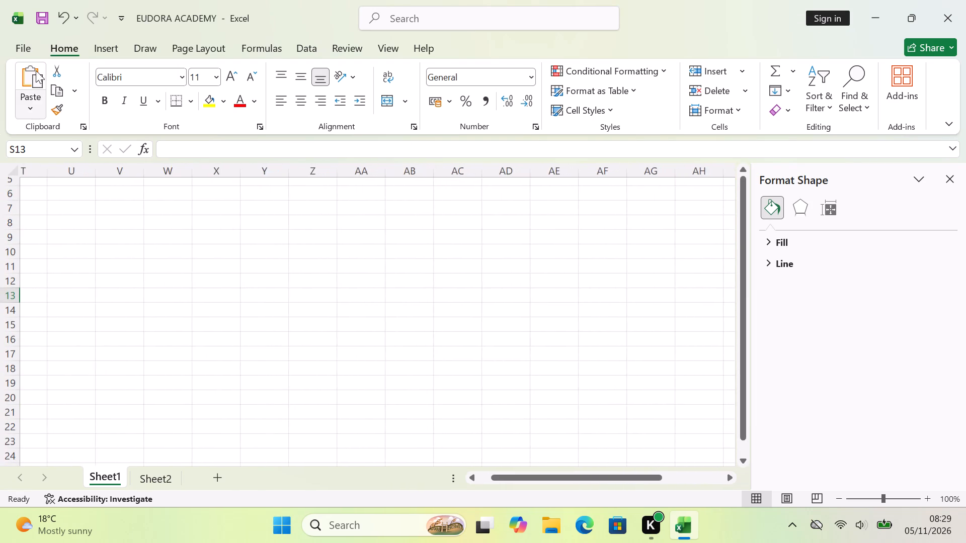